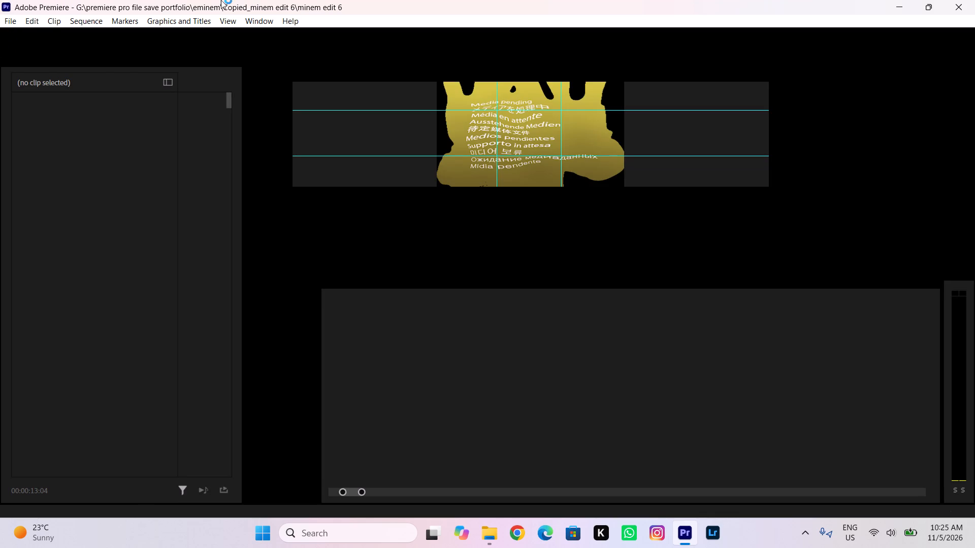
Move the playhead back to the start of the sequence at 00:00:00:00.
{"action": "left_click_drag", "start_coordinate": [588, 309], "coordinate": [487, 321]}
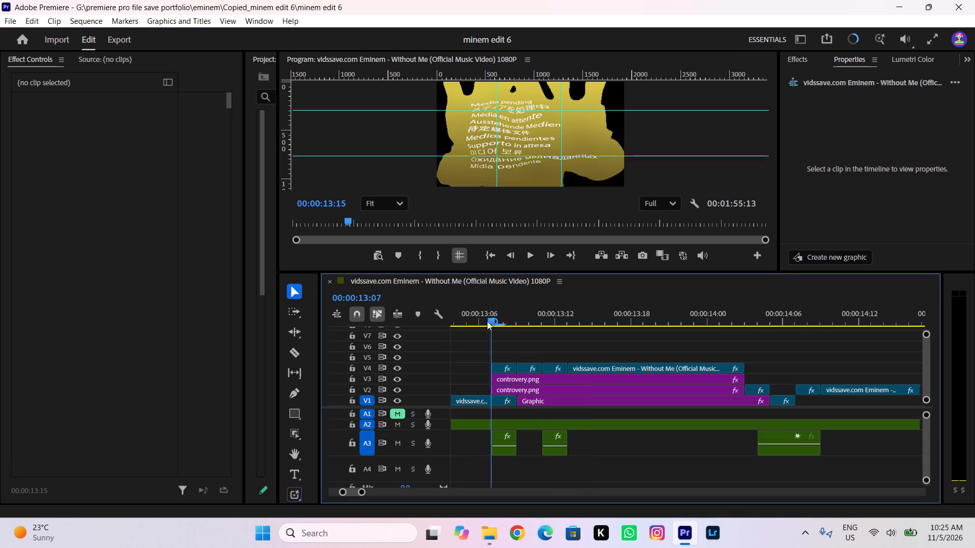
{"action": "left_click_drag", "start_coordinate": [487, 321], "coordinate": [314, 344]}
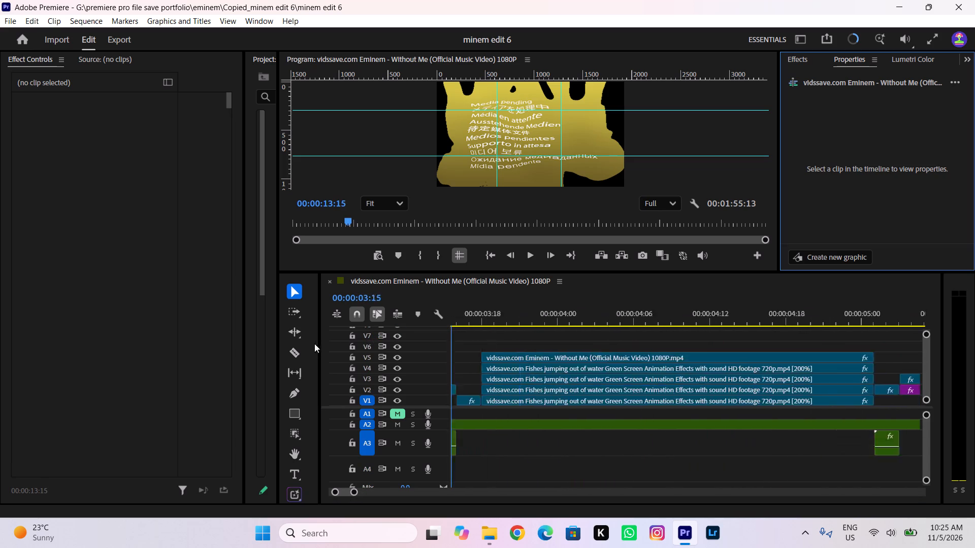
{"action": "left_click_drag", "start_coordinate": [314, 344], "coordinate": [283, 344]}
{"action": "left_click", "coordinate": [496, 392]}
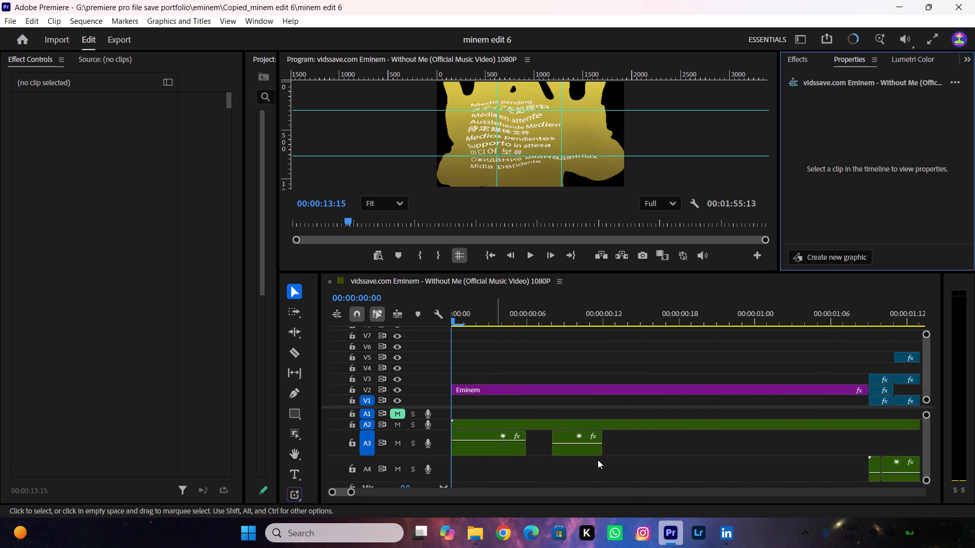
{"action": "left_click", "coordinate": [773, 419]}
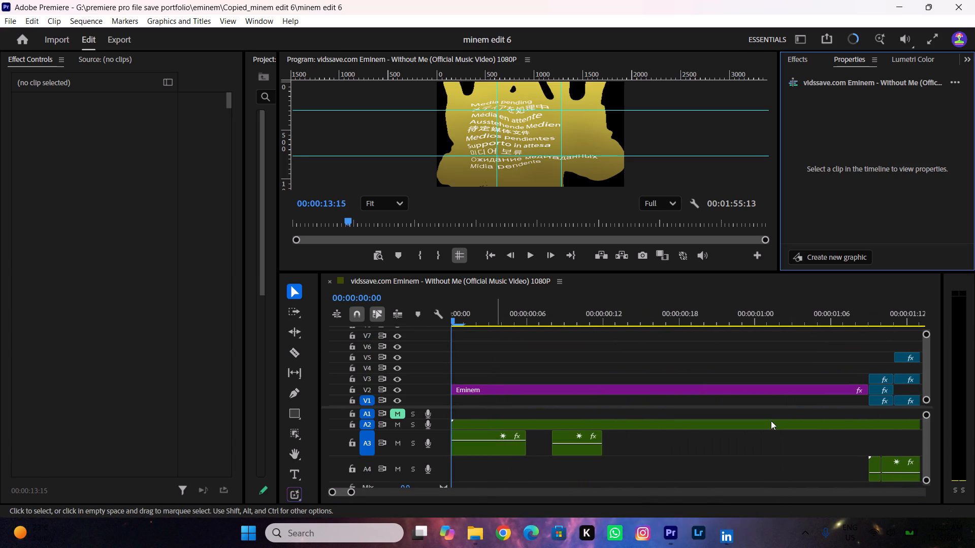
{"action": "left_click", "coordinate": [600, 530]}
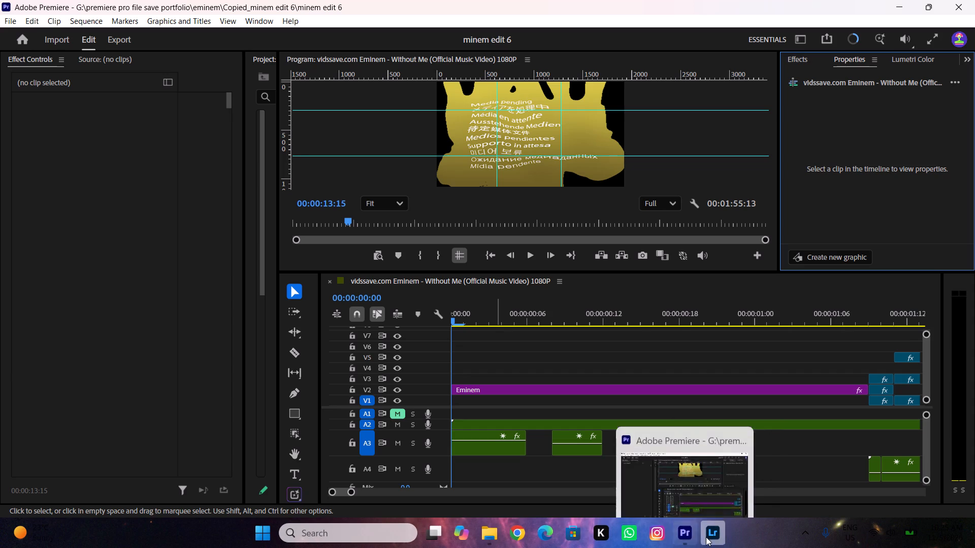
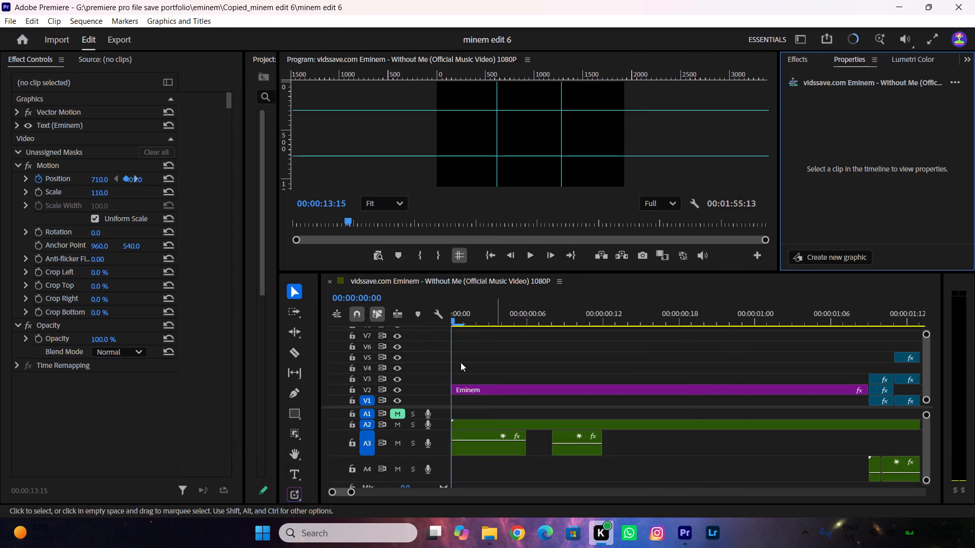
Move the playhead to 00:00:00:07 on the Eminem title, accepting the font substitution notice along the way.
{"action": "left_click_drag", "start_coordinate": [479, 314], "coordinate": [532, 325]}
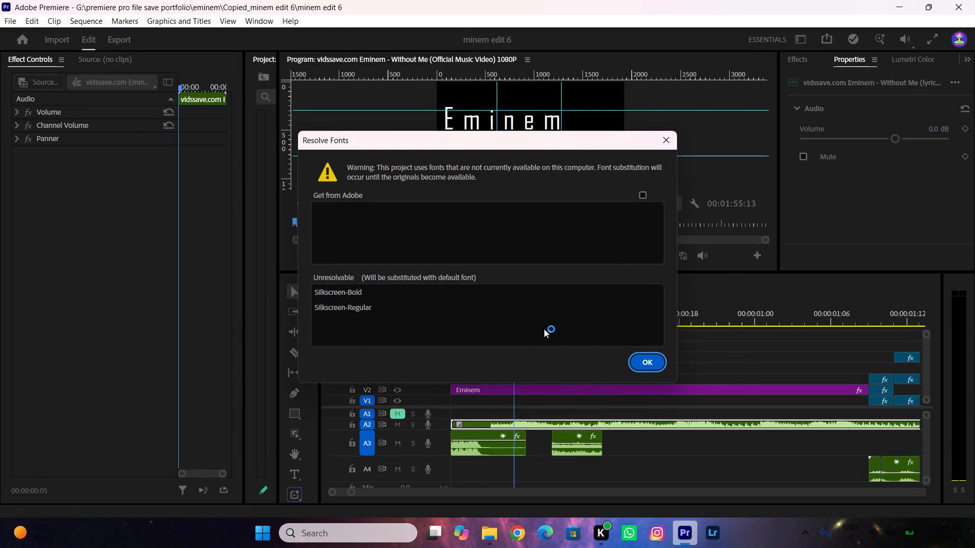
{"action": "left_click", "coordinate": [625, 359]}
{"action": "left_click", "coordinate": [642, 357]}
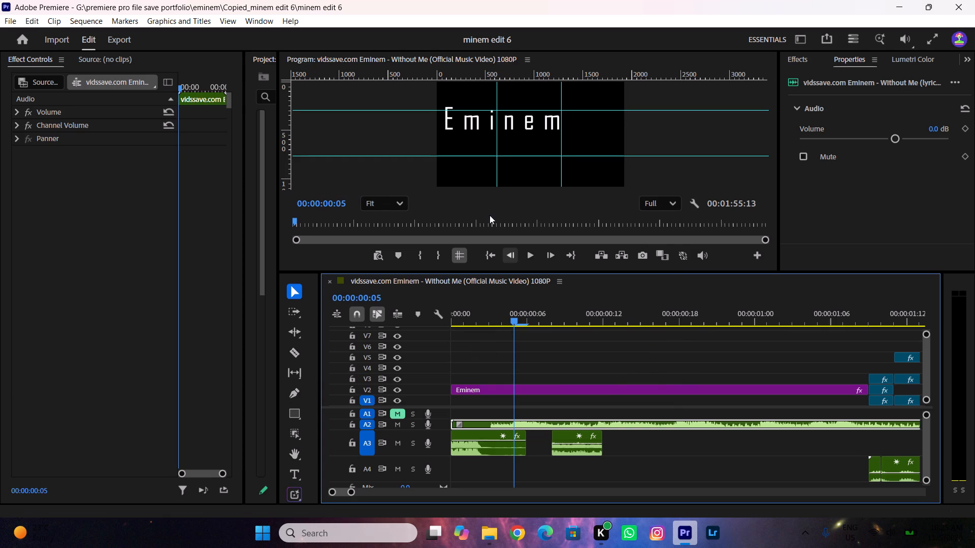
{"action": "left_click_drag", "start_coordinate": [518, 313], "coordinate": [543, 318]}
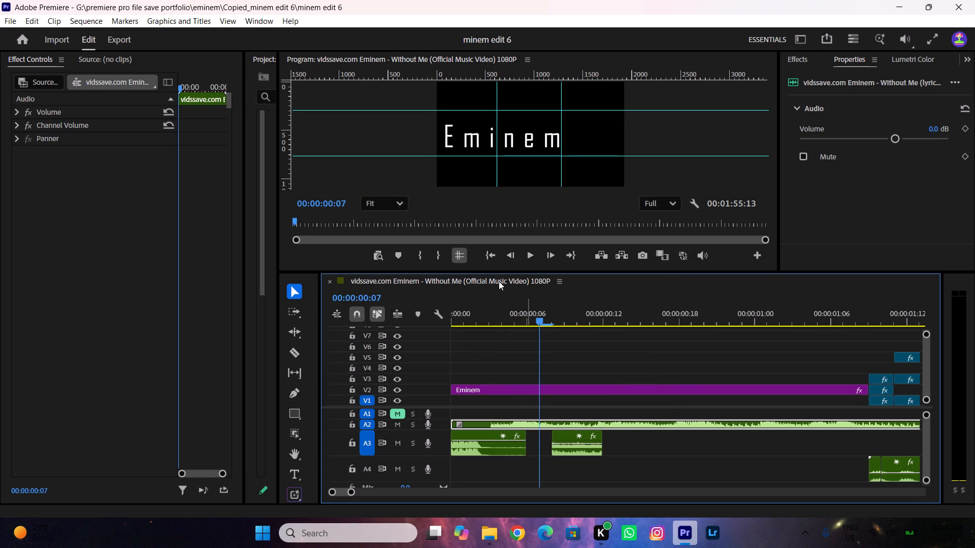
Select all the characters of the "Eminem" title in the program view with the Type tool.
{"action": "left_click", "coordinate": [297, 468]}
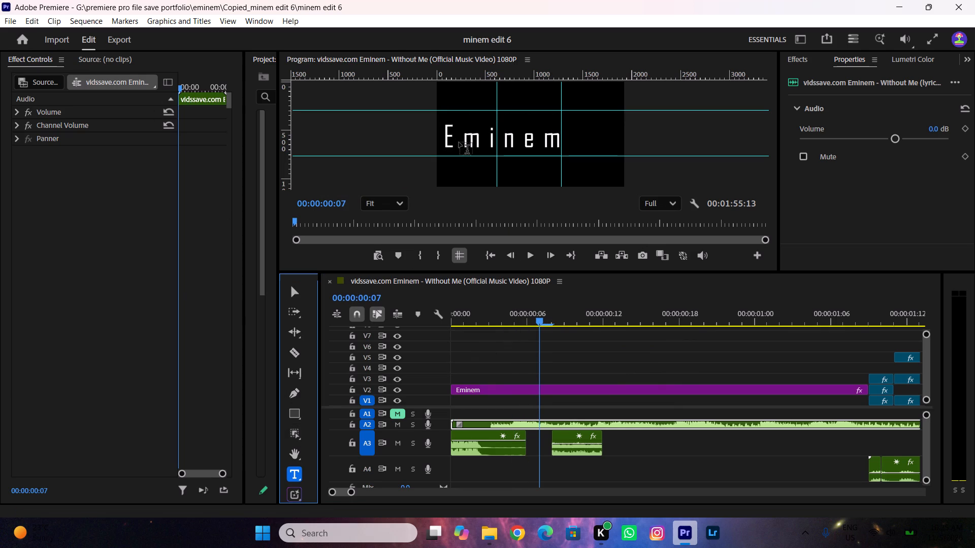
{"action": "left_click_drag", "start_coordinate": [446, 132], "coordinate": [547, 129]}
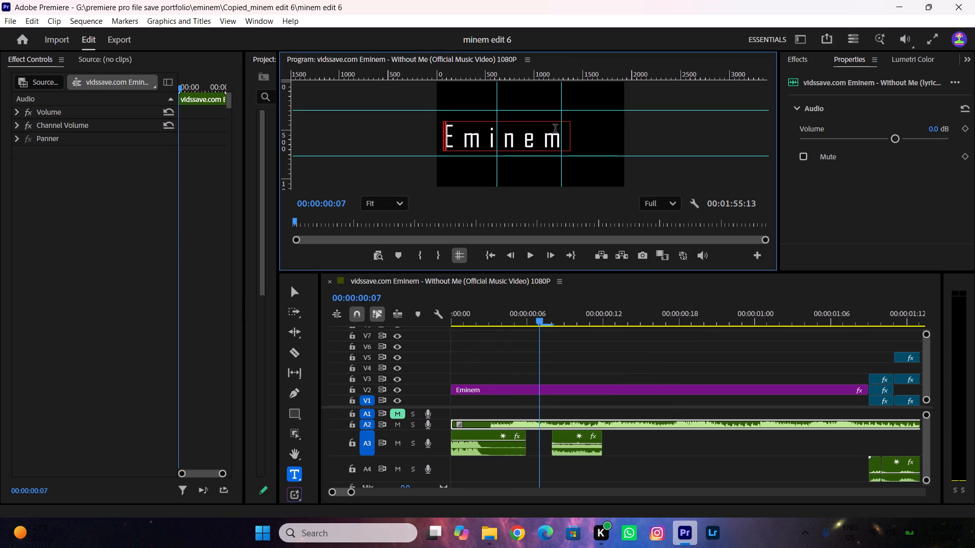
{"action": "left_click_drag", "start_coordinate": [568, 135], "coordinate": [442, 141]}
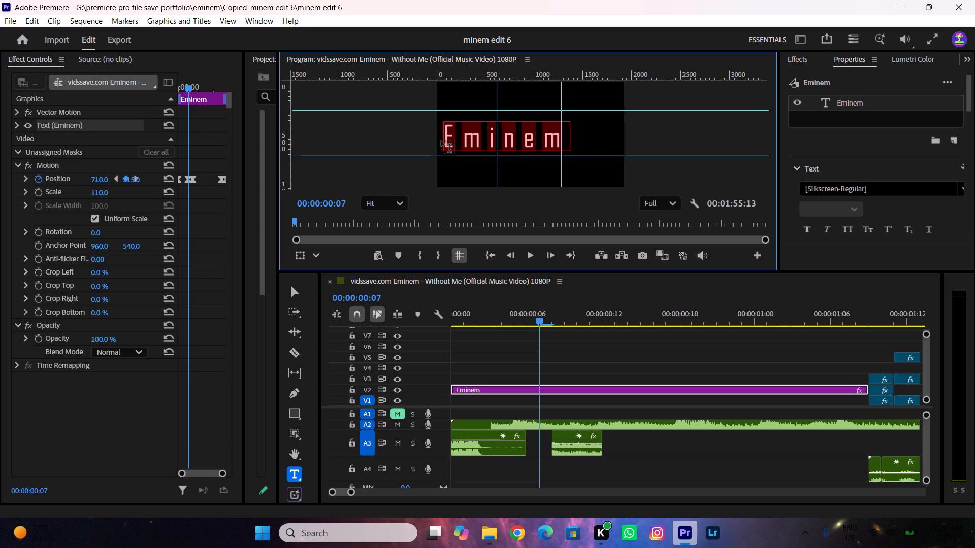
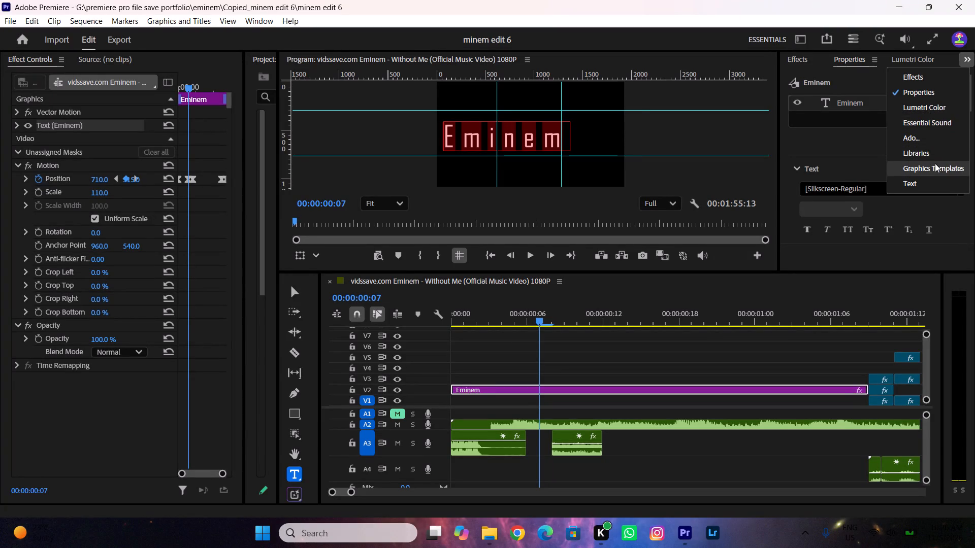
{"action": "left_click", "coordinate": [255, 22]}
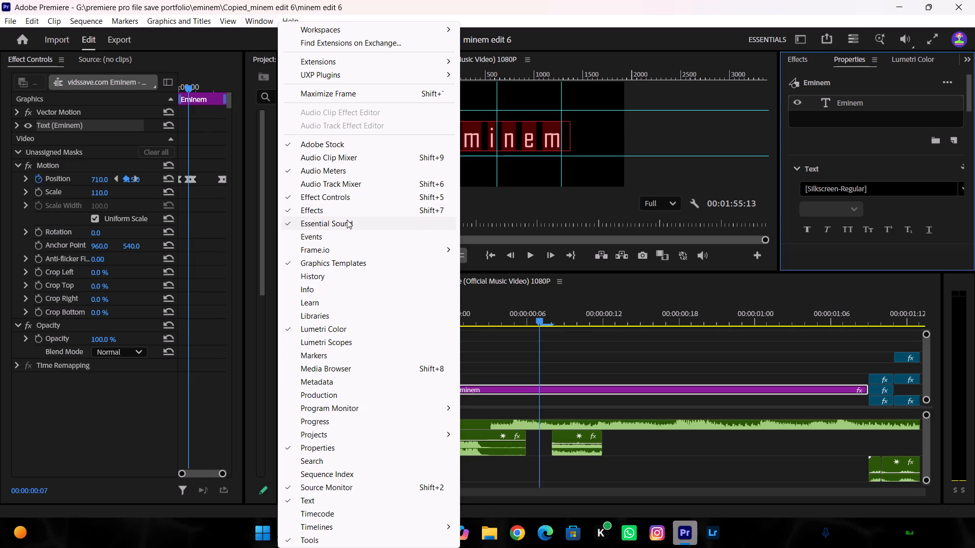
Change the font of the Eminem title text to MinecraftCHMC.
{"action": "scroll", "coordinate": [341, 464], "scroll_direction": "down", "scroll_amount": 4}
{"action": "left_click", "coordinate": [963, 188]}
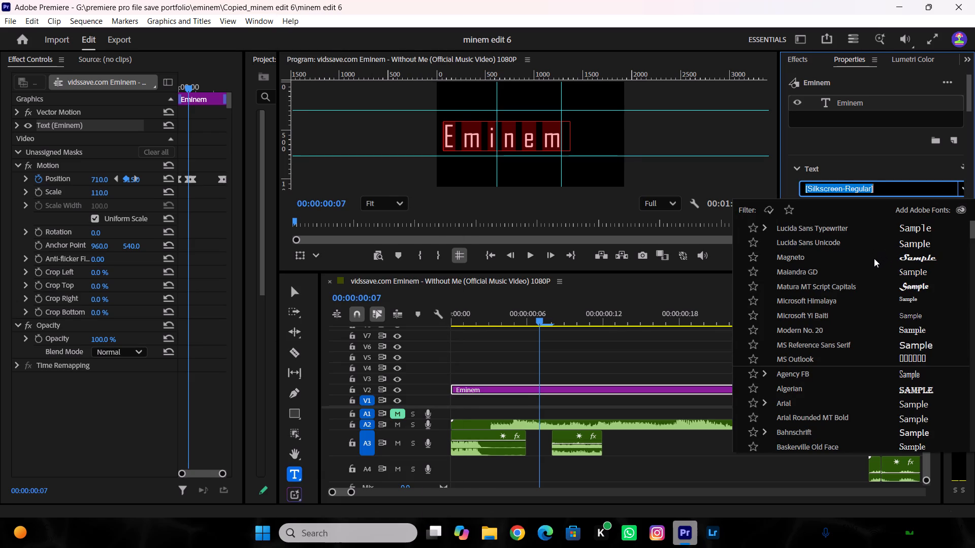
{"action": "type", "text": "mi"}
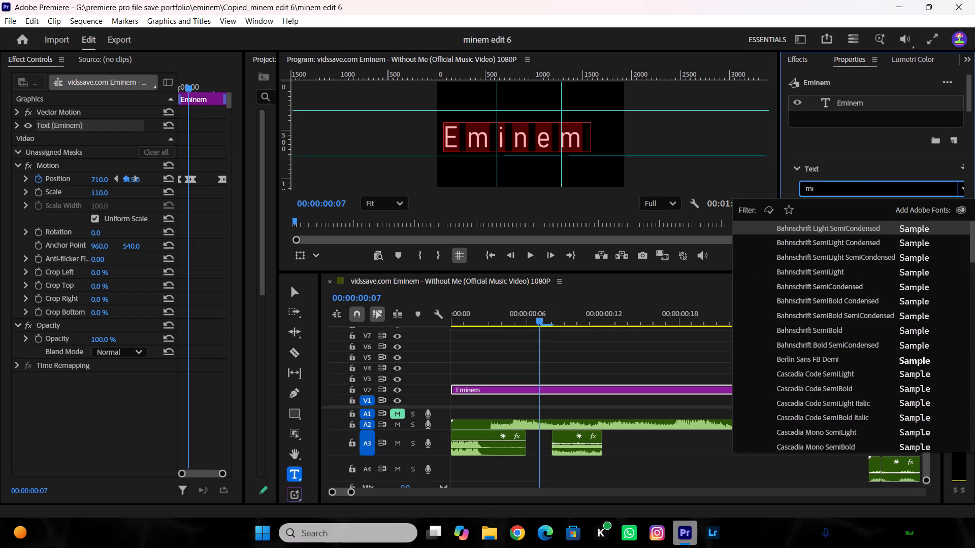
{"action": "type", "text": "necr"}
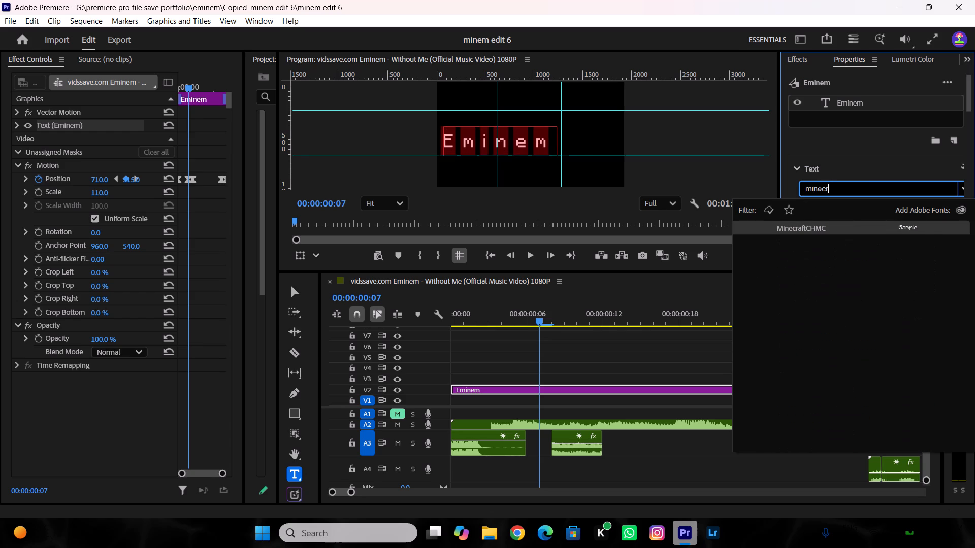
{"action": "left_click", "coordinate": [878, 226]}
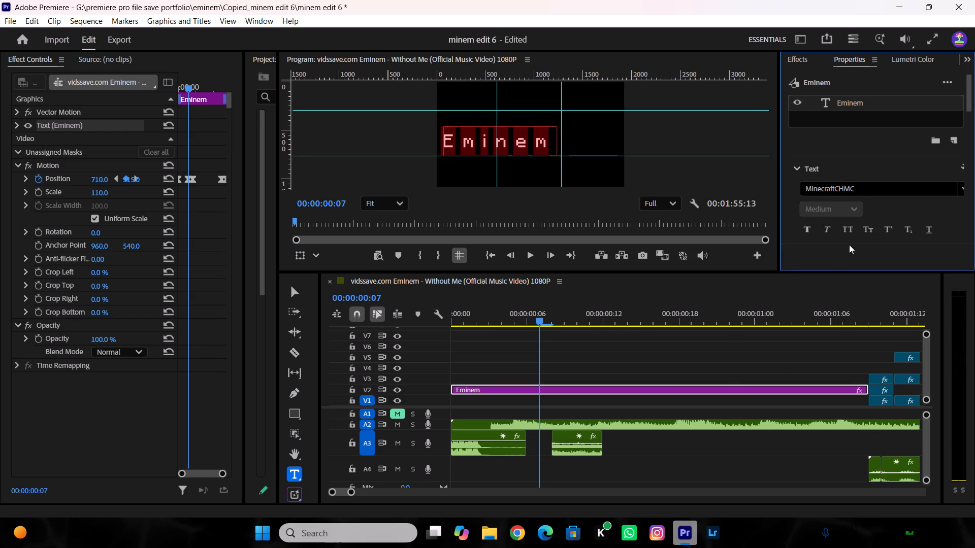
Scrub and play the opening Eminem title from the start of the sequence to check its new font.
{"action": "left_click_drag", "start_coordinate": [555, 314], "coordinate": [546, 319]}
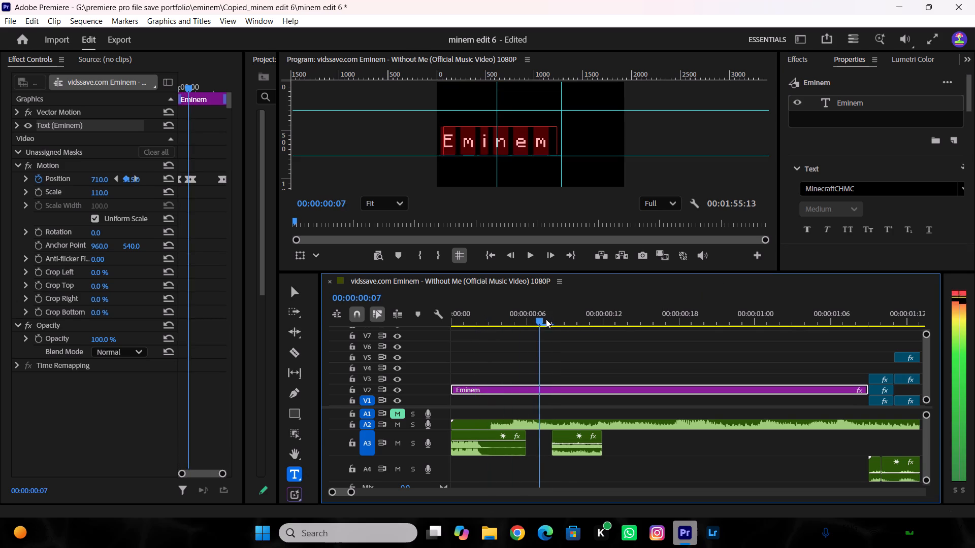
{"action": "left_click_drag", "start_coordinate": [546, 319], "coordinate": [443, 335]}
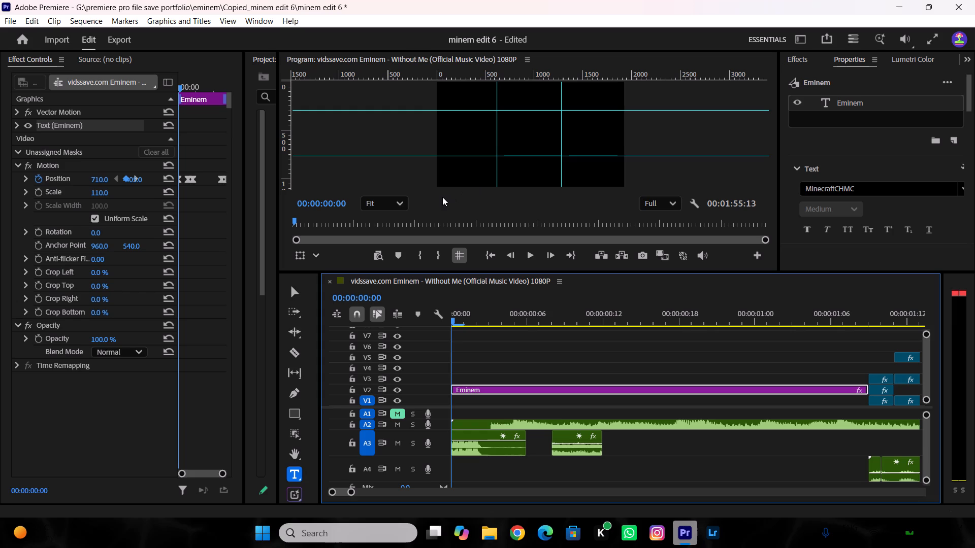
{"action": "left_click_drag", "start_coordinate": [596, 311], "coordinate": [427, 341]}
{"action": "left_click_drag", "start_coordinate": [427, 341], "coordinate": [389, 349]}
{"action": "left_click", "coordinate": [500, 361]}
{"action": "left_click_drag", "start_coordinate": [497, 328], "coordinate": [497, 328]}
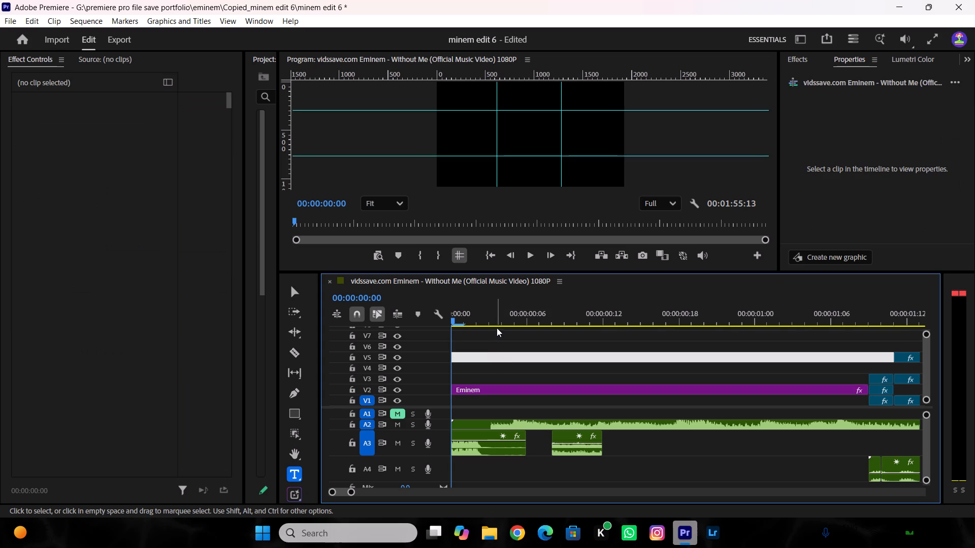
{"action": "left_click_drag", "start_coordinate": [497, 328], "coordinate": [451, 327]}
{"action": "left_click_drag", "start_coordinate": [466, 320], "coordinate": [398, 320]}
{"action": "left_click_drag", "start_coordinate": [460, 309], "coordinate": [547, 321]}
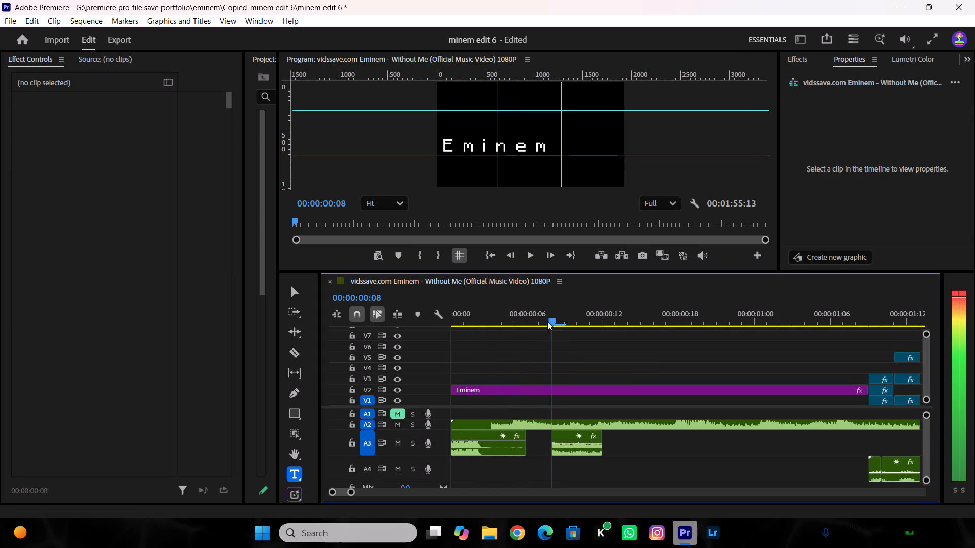
{"action": "left_click_drag", "start_coordinate": [547, 321], "coordinate": [341, 322]}
{"action": "key", "text": "space"}
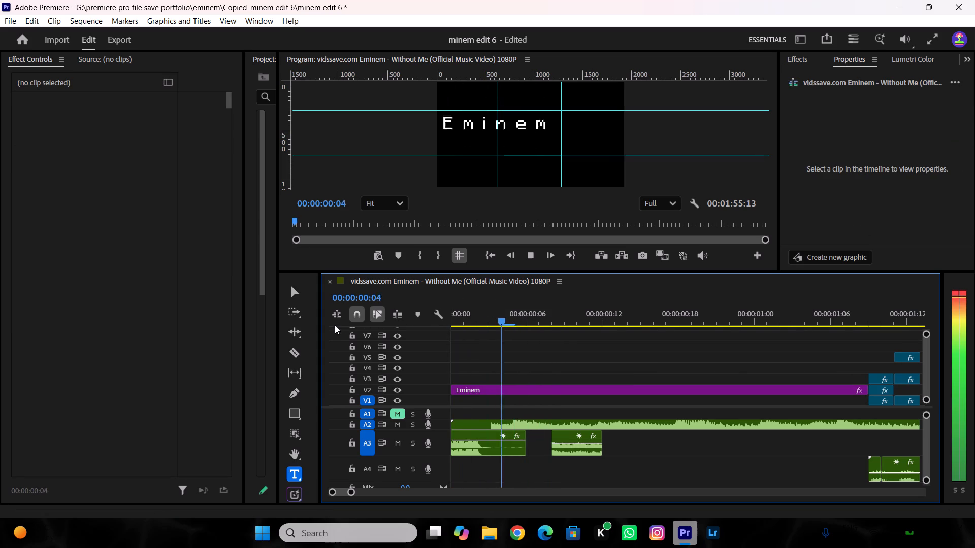
{"action": "key", "text": "space"}
{"action": "left_click_drag", "start_coordinate": [526, 316], "coordinate": [318, 331]}
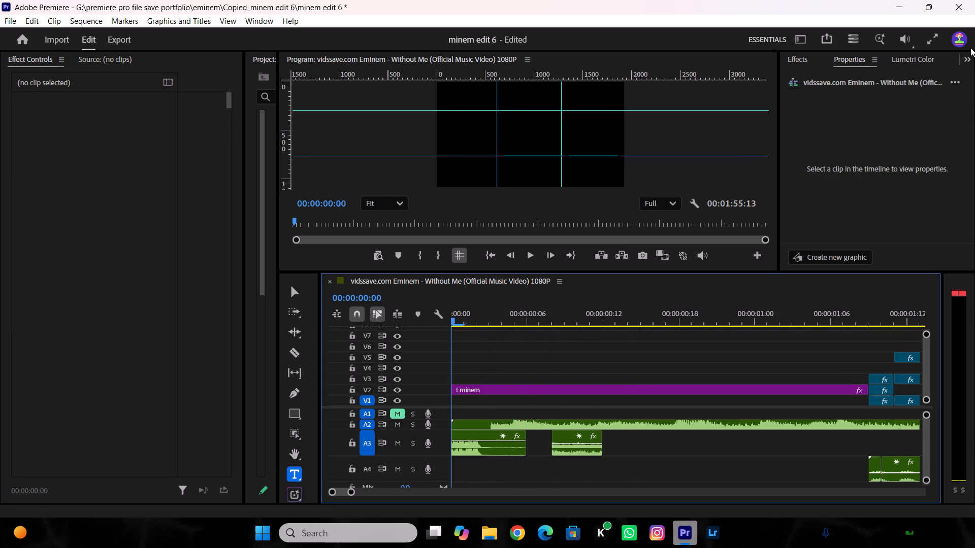
Play the opening of the sequence full screen to review the title and the following clips.
{"action": "left_click", "coordinate": [939, 39]}
{"action": "key", "text": "space"}
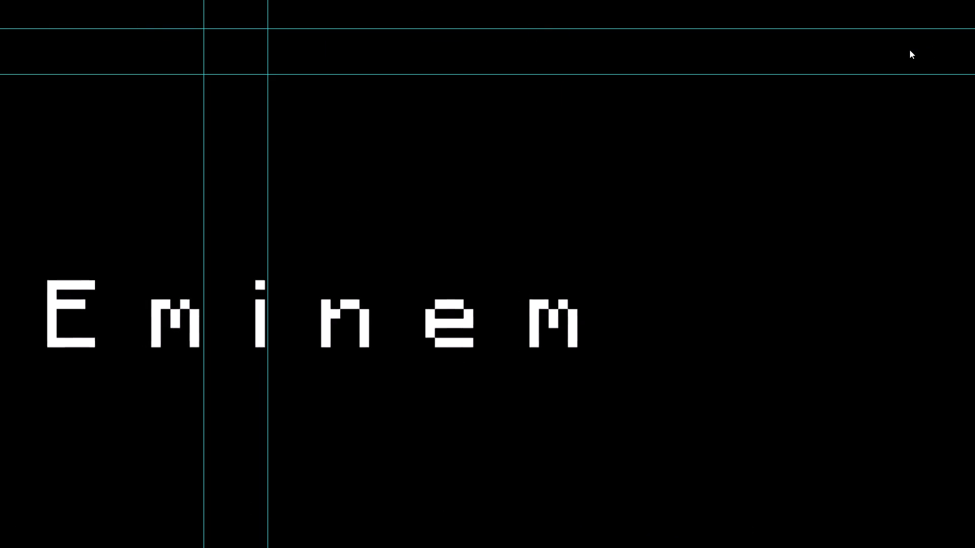
{"action": "key", "text": "space"}
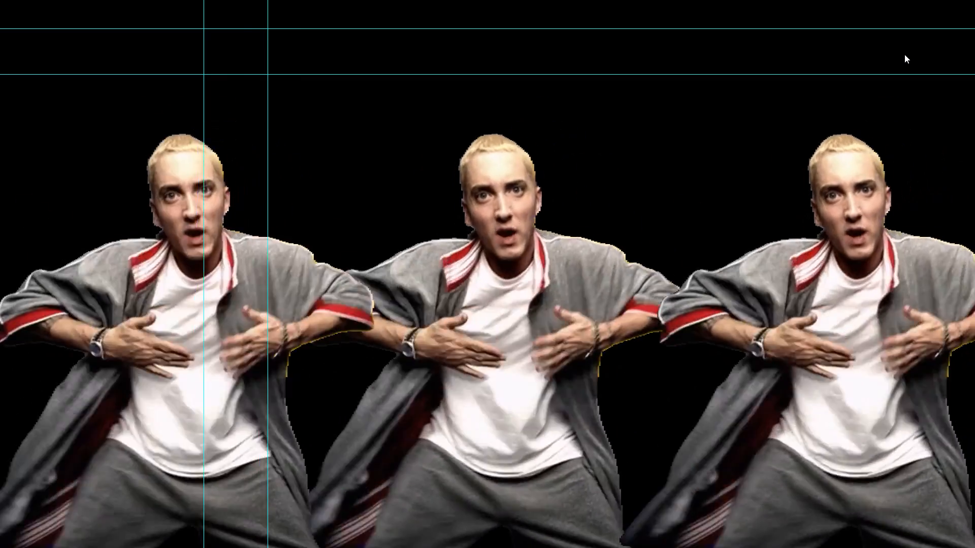
{"action": "key", "text": "Escape"}
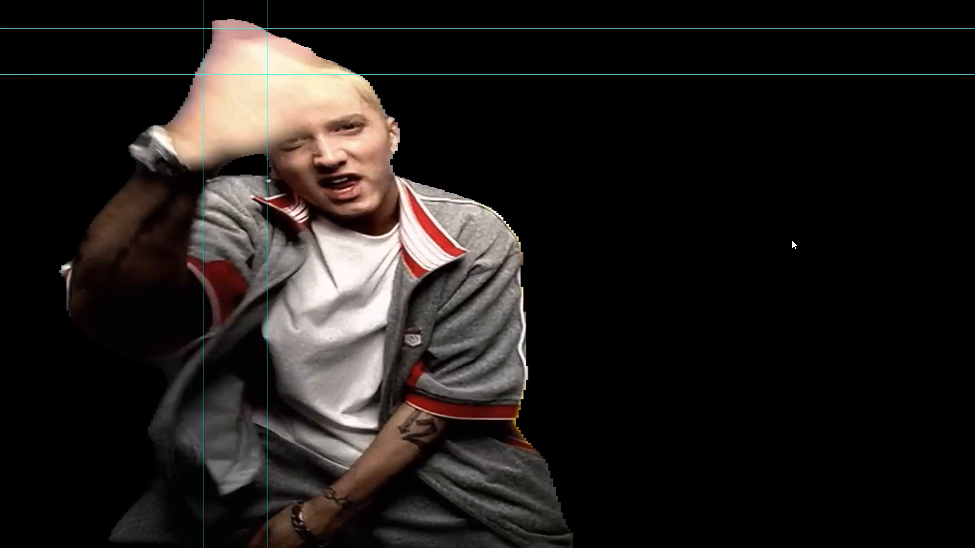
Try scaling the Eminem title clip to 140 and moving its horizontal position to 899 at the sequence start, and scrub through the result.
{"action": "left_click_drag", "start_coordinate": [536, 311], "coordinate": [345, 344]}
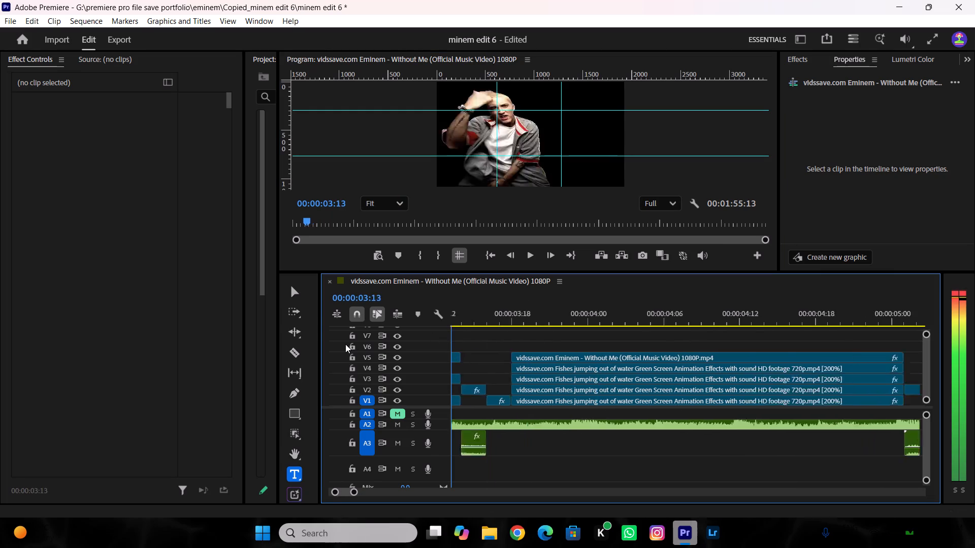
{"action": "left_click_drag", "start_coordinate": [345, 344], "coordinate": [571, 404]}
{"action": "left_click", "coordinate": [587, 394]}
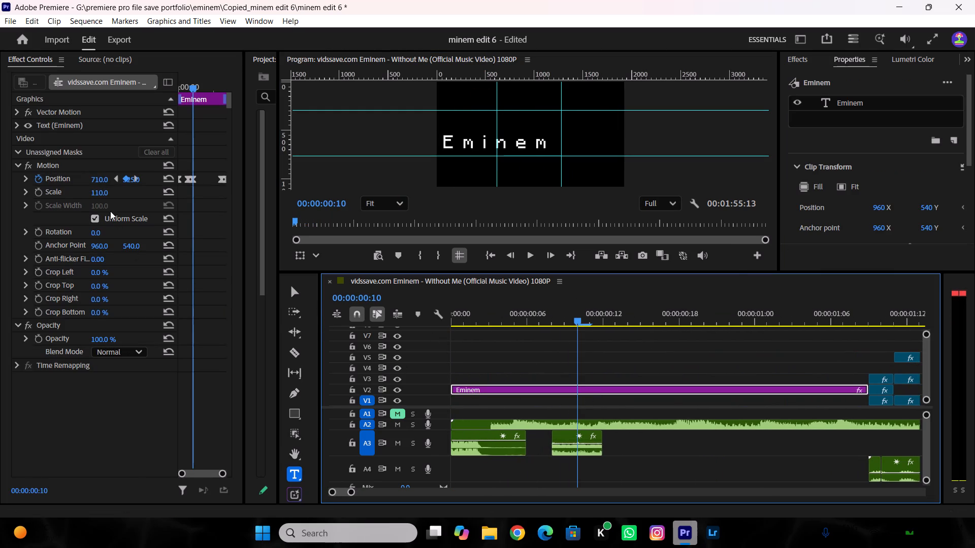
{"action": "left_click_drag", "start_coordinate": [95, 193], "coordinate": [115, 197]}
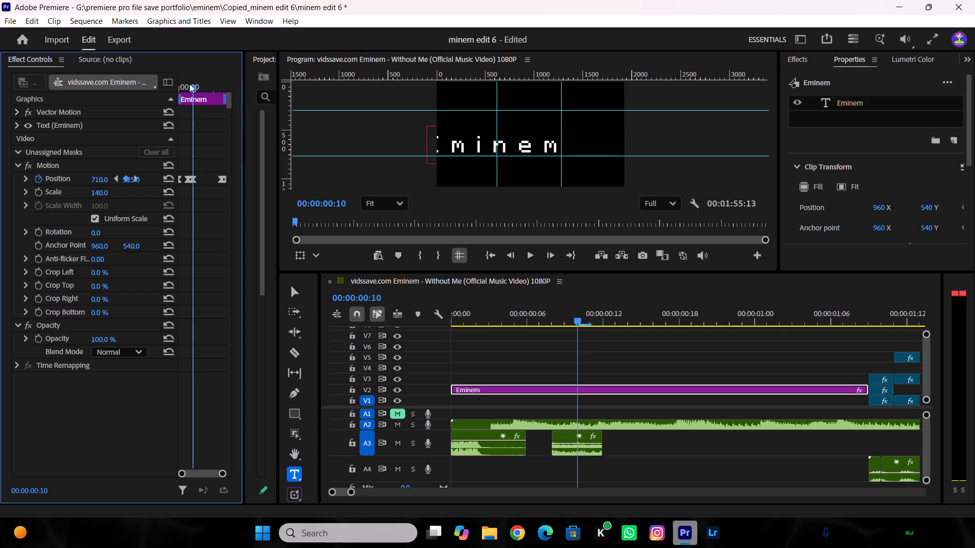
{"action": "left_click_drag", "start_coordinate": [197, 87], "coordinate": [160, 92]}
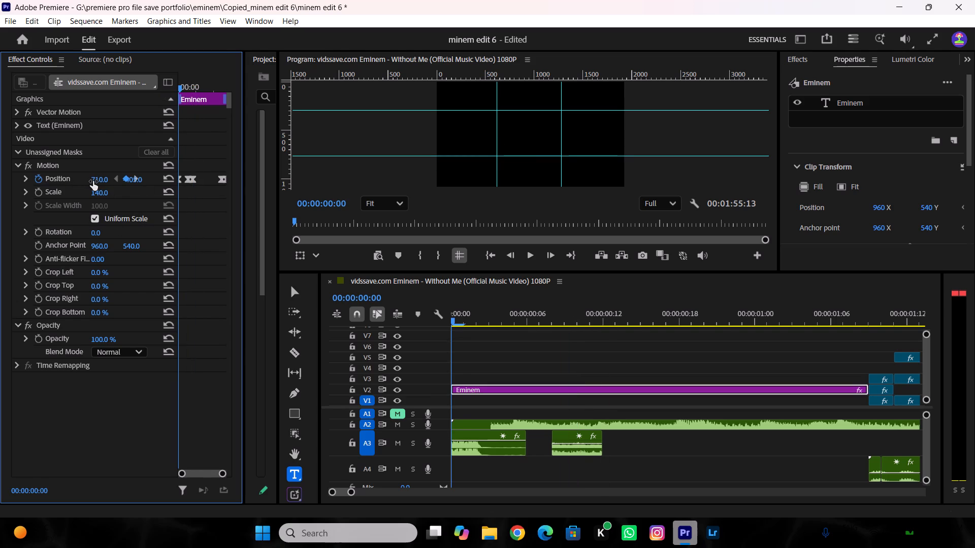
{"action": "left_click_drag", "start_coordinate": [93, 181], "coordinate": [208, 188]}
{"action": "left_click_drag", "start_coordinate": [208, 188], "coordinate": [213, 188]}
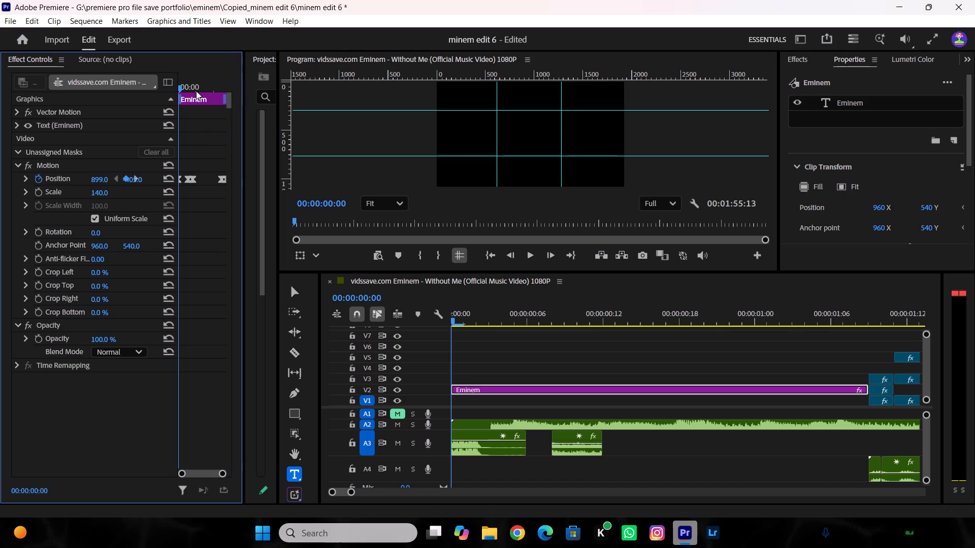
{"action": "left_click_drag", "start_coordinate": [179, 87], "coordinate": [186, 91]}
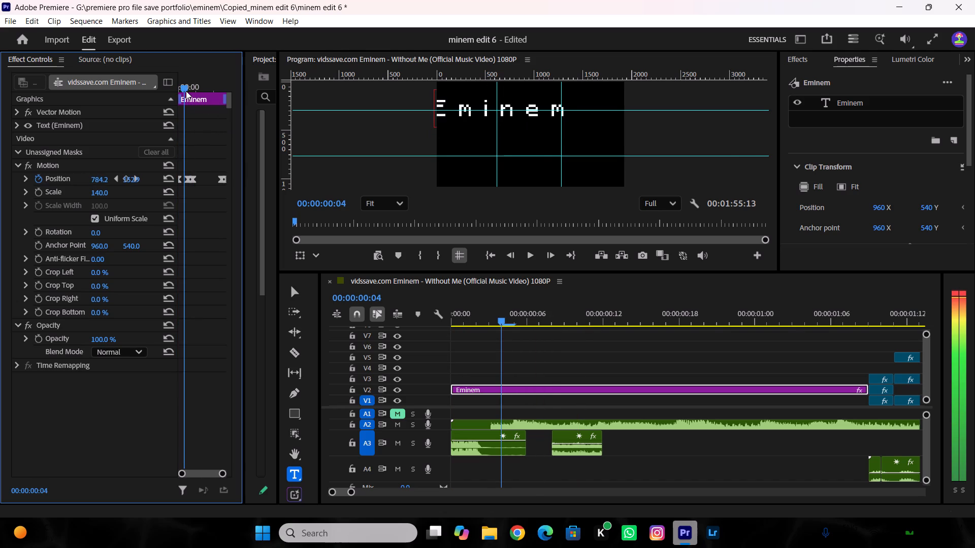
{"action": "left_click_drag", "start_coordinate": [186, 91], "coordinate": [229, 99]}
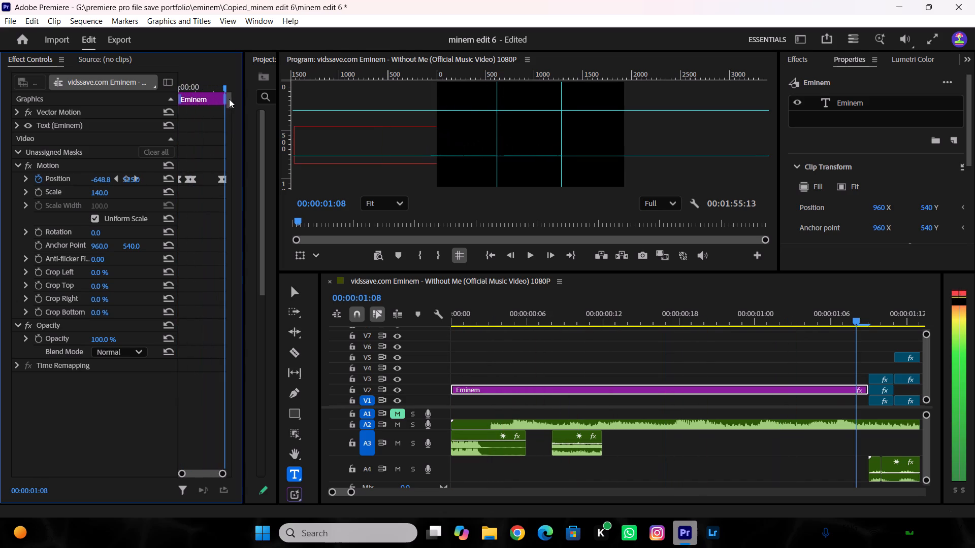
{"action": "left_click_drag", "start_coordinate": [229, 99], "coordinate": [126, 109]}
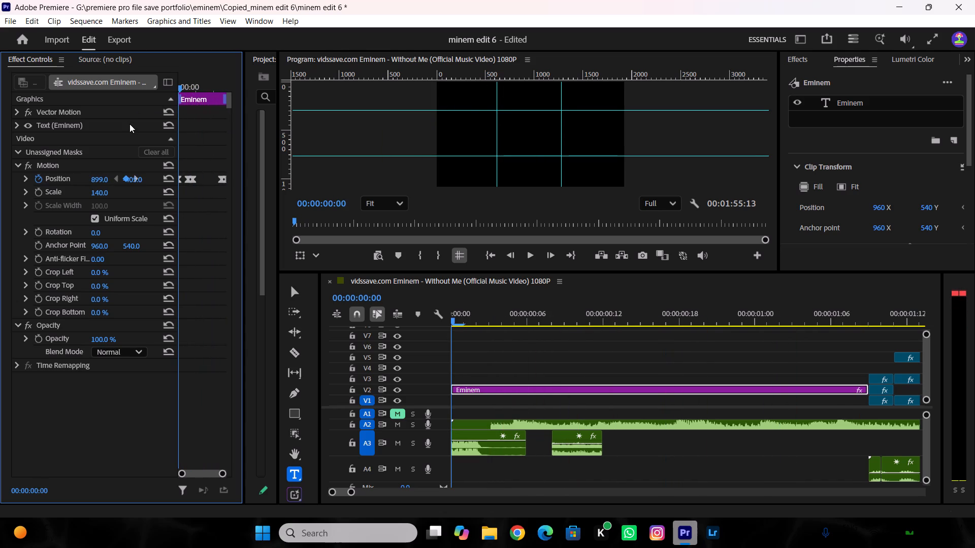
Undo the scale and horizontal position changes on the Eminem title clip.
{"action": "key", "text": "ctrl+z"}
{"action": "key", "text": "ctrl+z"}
Play the sequence from its start through to the WITHOUT title at 00:00:06:13.
{"action": "left_click_drag", "start_coordinate": [544, 323], "coordinate": [384, 331]}
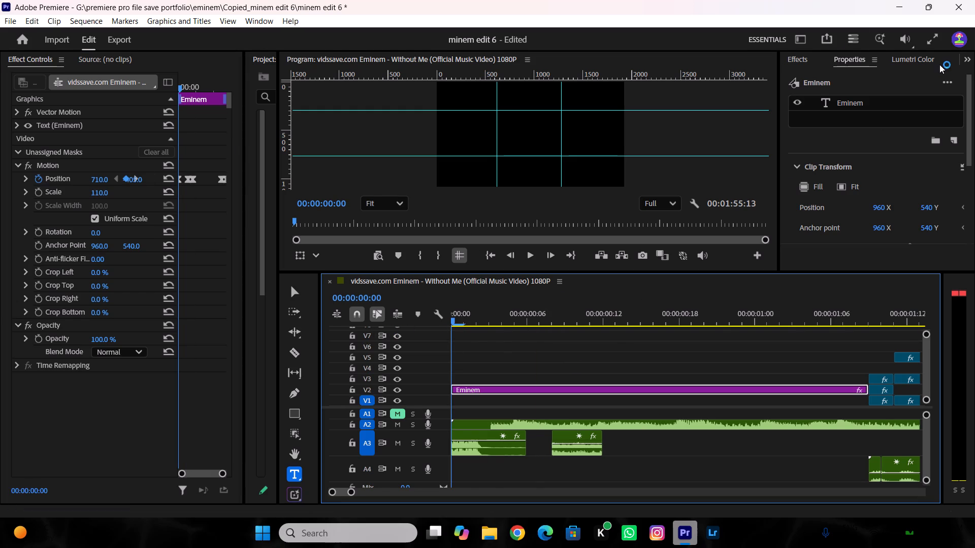
{"action": "key", "text": "space"}
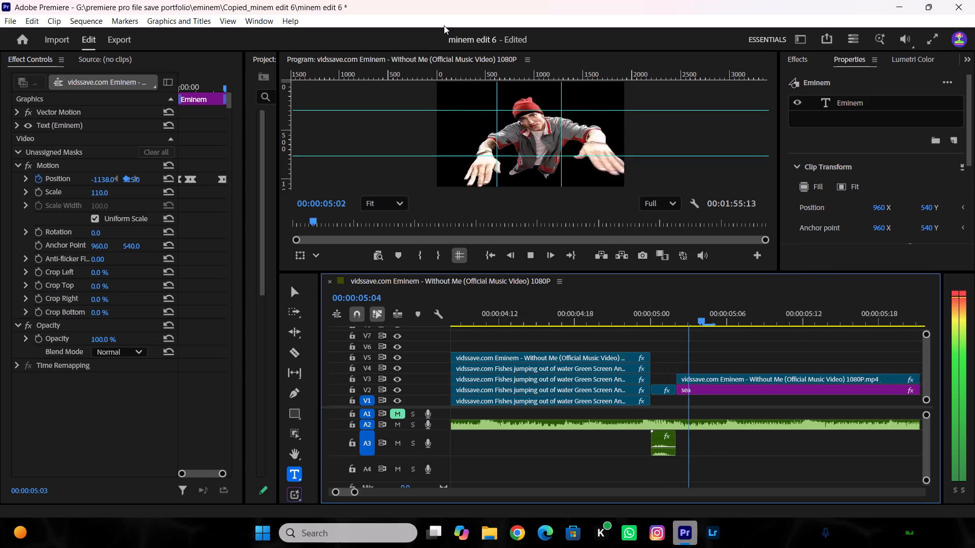
{"action": "key", "text": "space"}
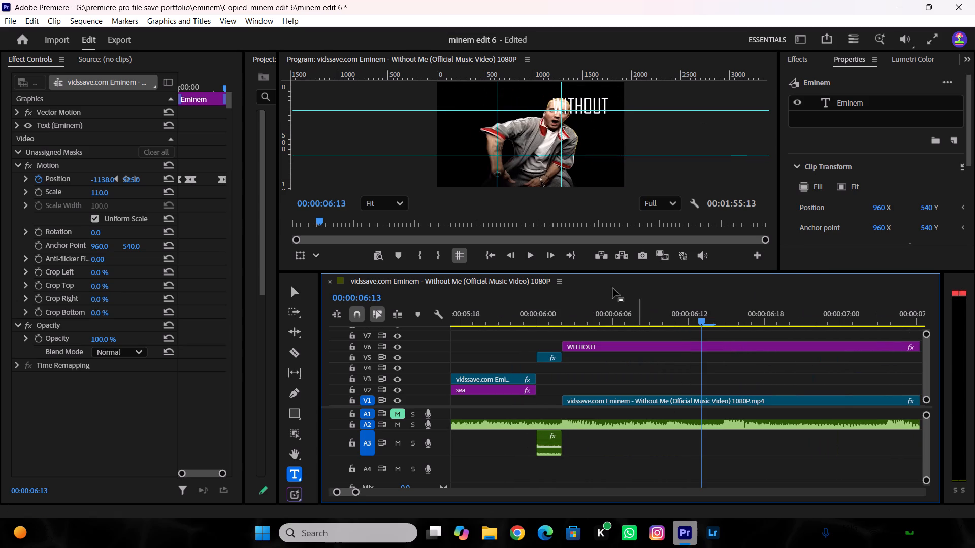
Change the font of the sea title text, found near 00:00:05:14 on V2, to MinecraftCHMC.
{"action": "left_click_drag", "start_coordinate": [613, 288], "coordinate": [534, 306]}
{"action": "left_click_drag", "start_coordinate": [534, 306], "coordinate": [570, 349]}
{"action": "left_click", "coordinate": [557, 391]}
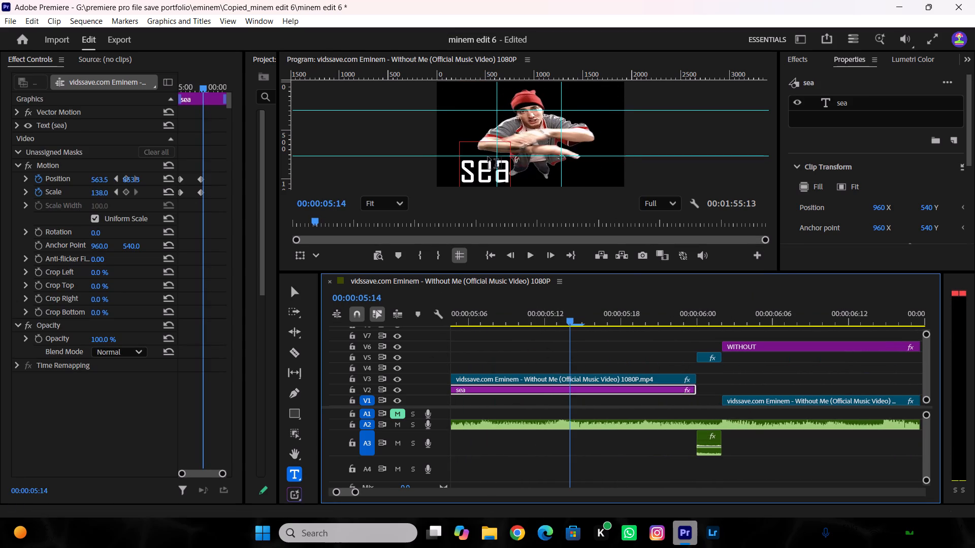
{"action": "left_click_drag", "start_coordinate": [508, 168], "coordinate": [464, 169]}
{"action": "left_click_drag", "start_coordinate": [509, 169], "coordinate": [442, 169]}
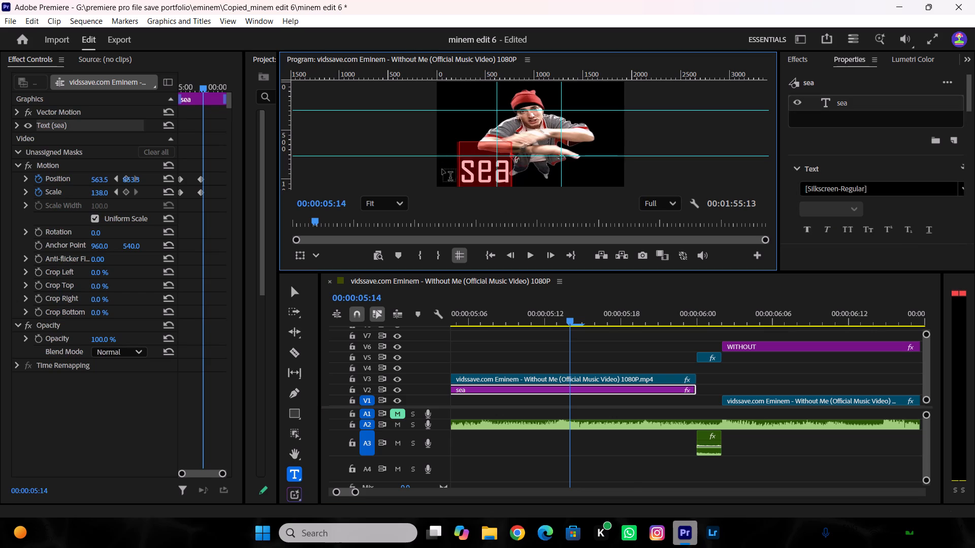
{"action": "left_click", "coordinate": [963, 182]}
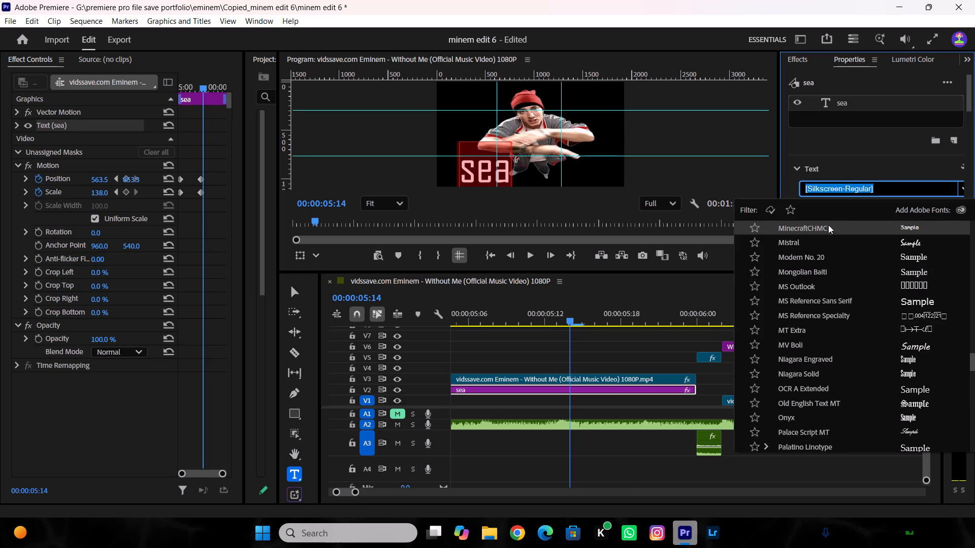
{"action": "left_click", "coordinate": [817, 224]}
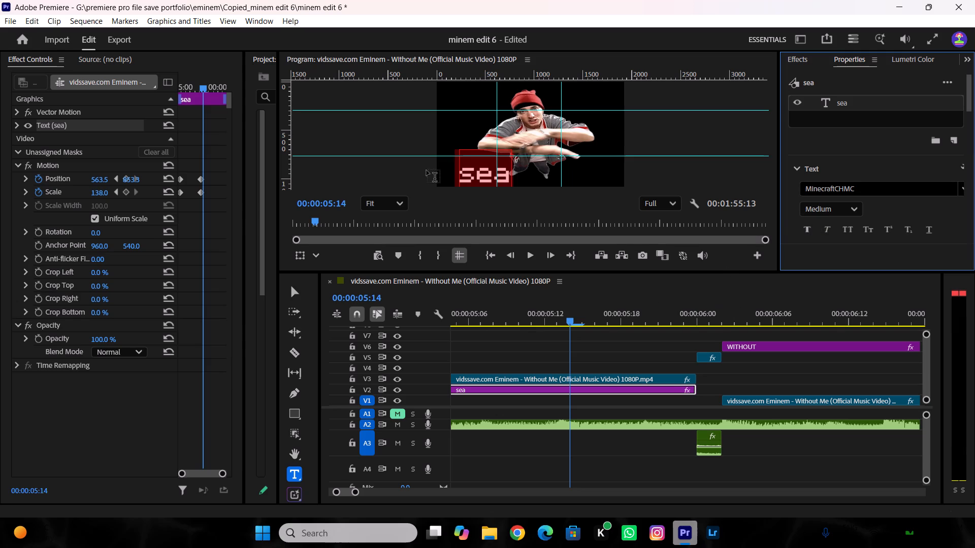
Capitalize the first letter of the sea title so that it reads Sea.
{"action": "left_click", "coordinate": [473, 177]}
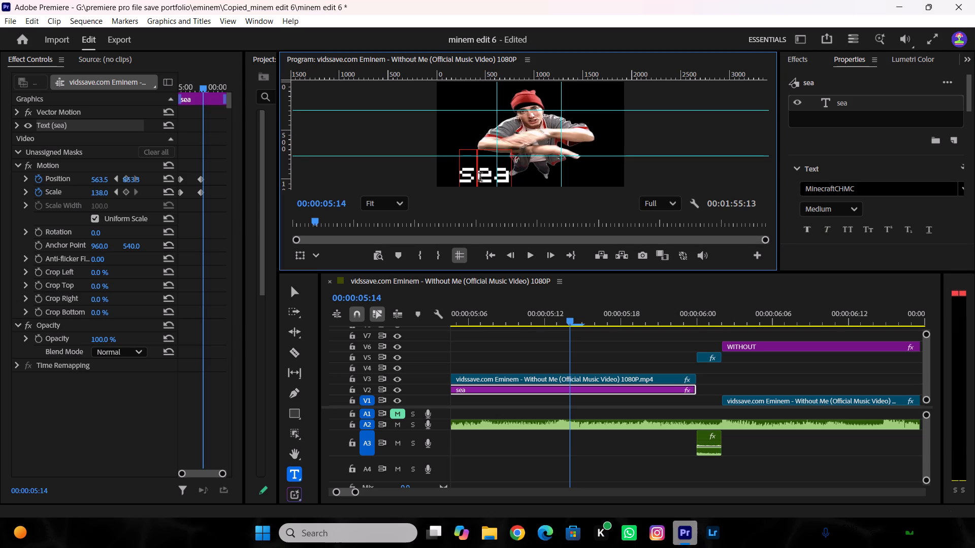
{"action": "key", "text": "BackSpace"}
{"action": "key", "text": "s"}
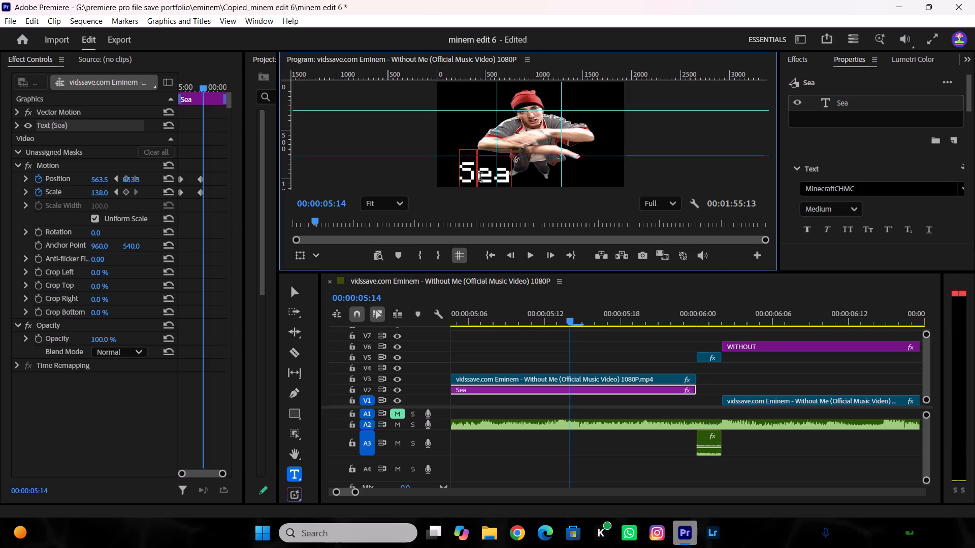
{"action": "left_click", "coordinate": [506, 178]}
Retype the last two letters of the Sea title in capitals so that it reads SEA.
{"action": "key", "text": "BackSpace"}
{"action": "key", "text": "BackSpace"}
{"action": "key", "text": "e"}
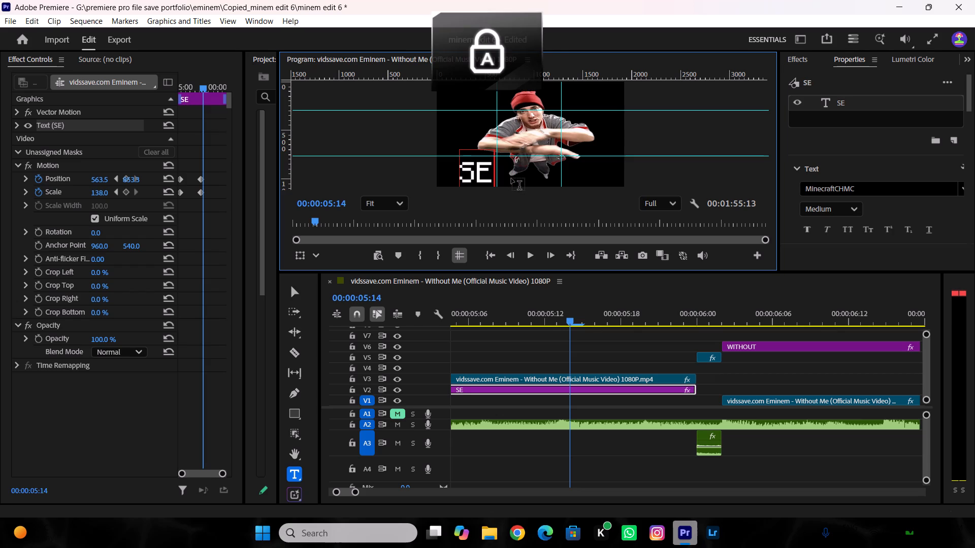
{"action": "key", "text": "a"}
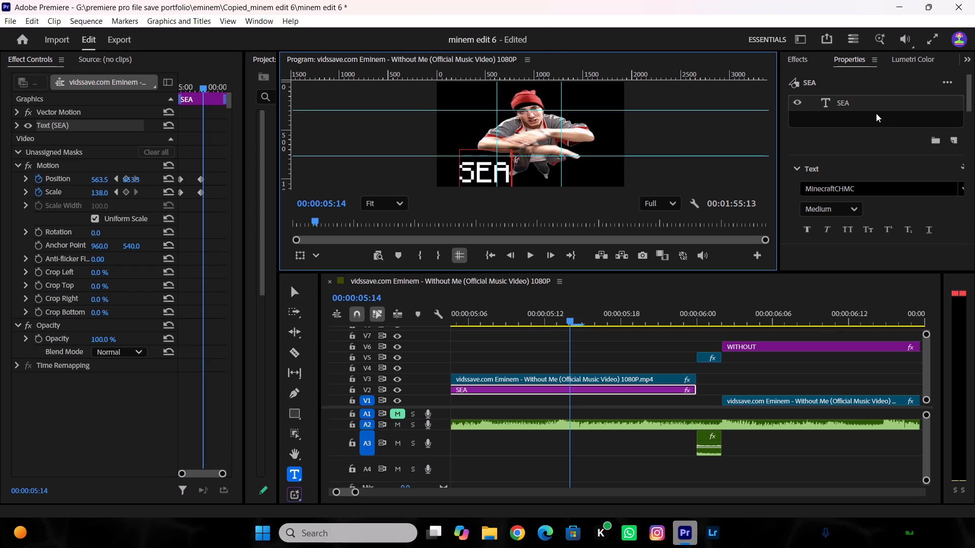
Change the font of the WITHOUT title text on V6, around 00:00:06:12, to MinecraftCHMC.
{"action": "left_click_drag", "start_coordinate": [623, 309], "coordinate": [711, 312]}
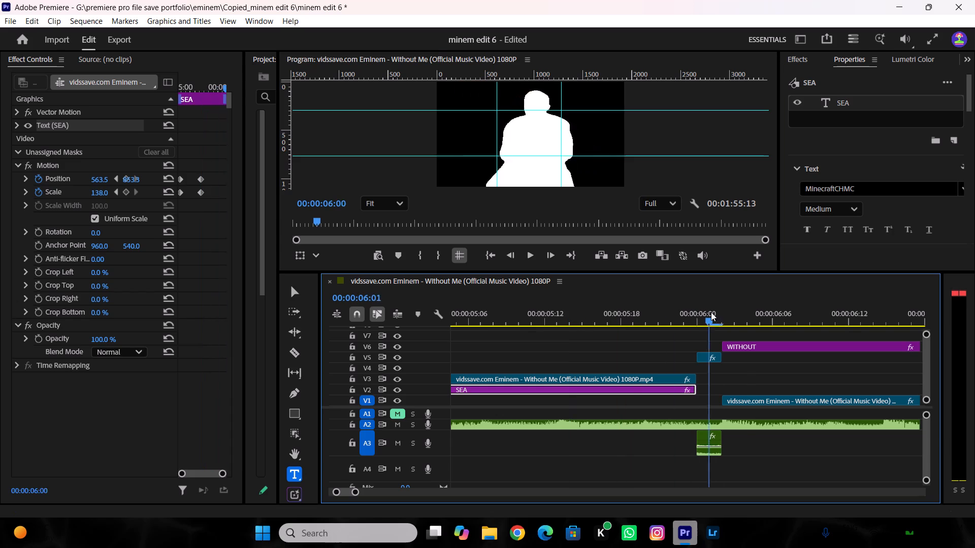
{"action": "left_click_drag", "start_coordinate": [711, 312], "coordinate": [775, 327]}
{"action": "left_click_drag", "start_coordinate": [778, 311], "coordinate": [609, 317]}
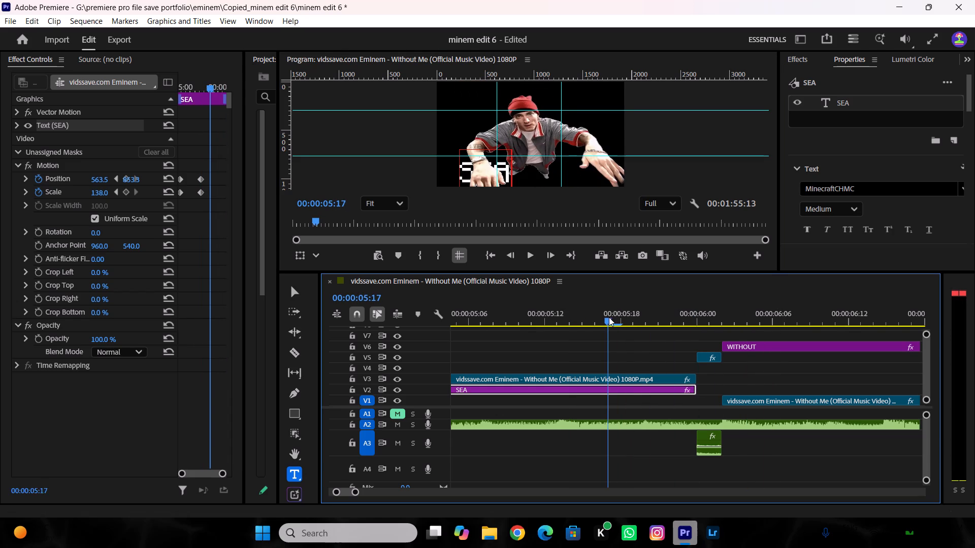
{"action": "left_click_drag", "start_coordinate": [609, 317], "coordinate": [683, 333]}
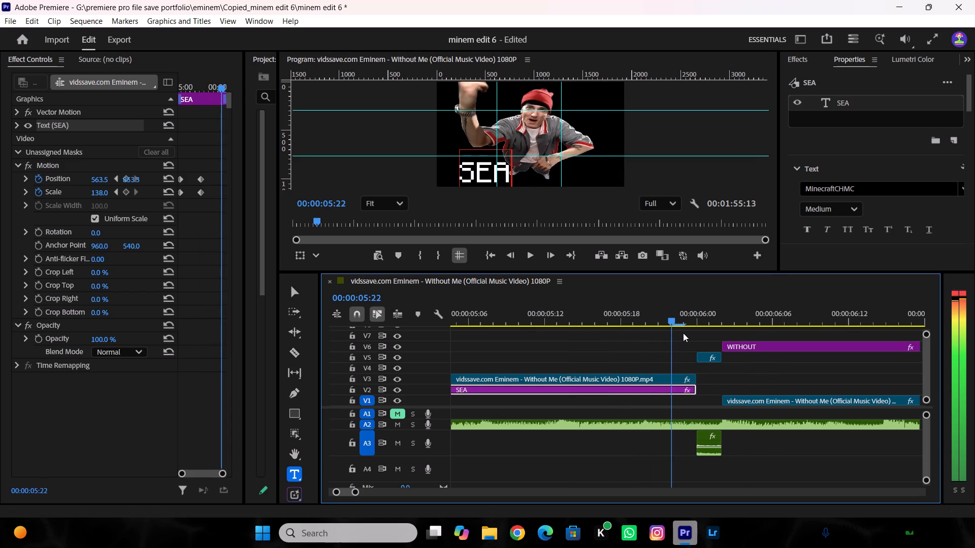
{"action": "left_click_drag", "start_coordinate": [683, 333], "coordinate": [763, 342]}
{"action": "left_click", "coordinate": [763, 342]}
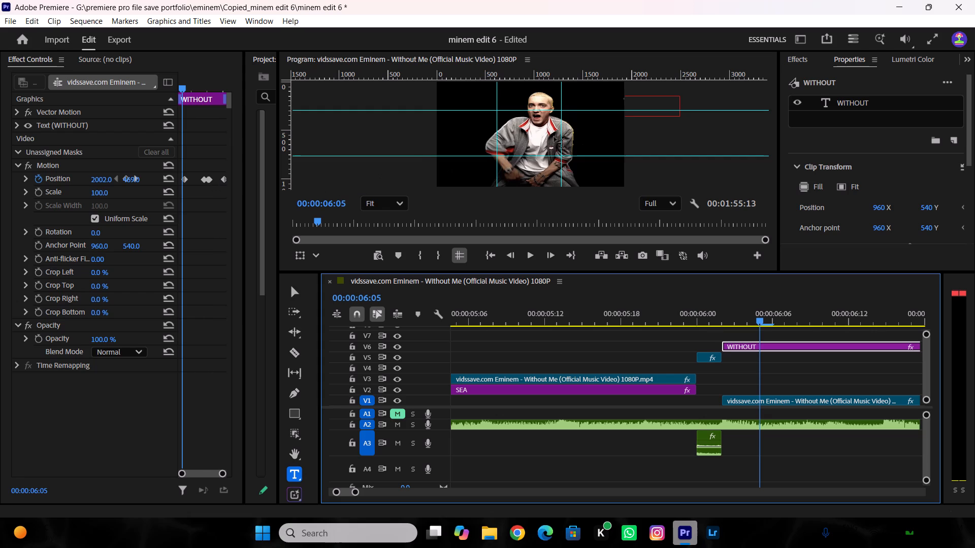
{"action": "left_click_drag", "start_coordinate": [765, 316], "coordinate": [825, 327]}
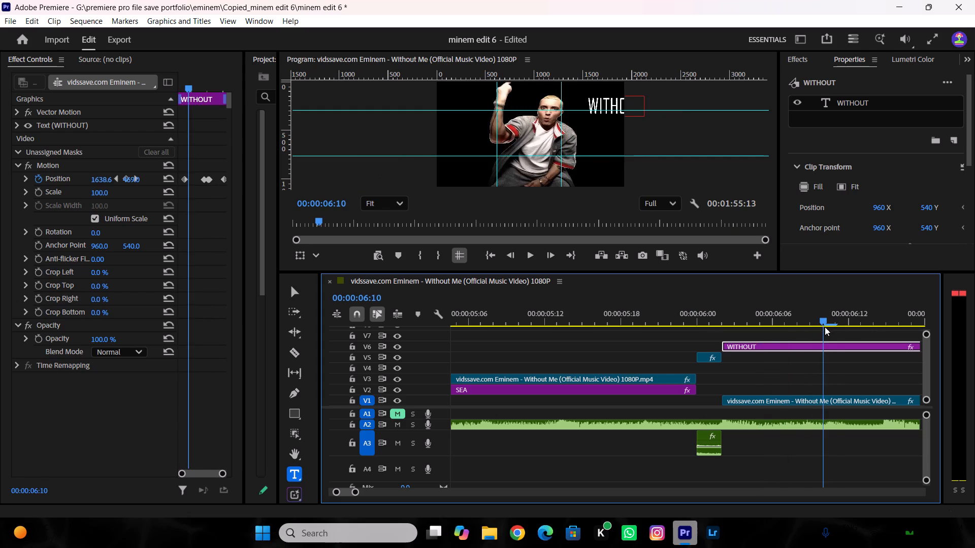
{"action": "left_click_drag", "start_coordinate": [825, 327], "coordinate": [852, 332]}
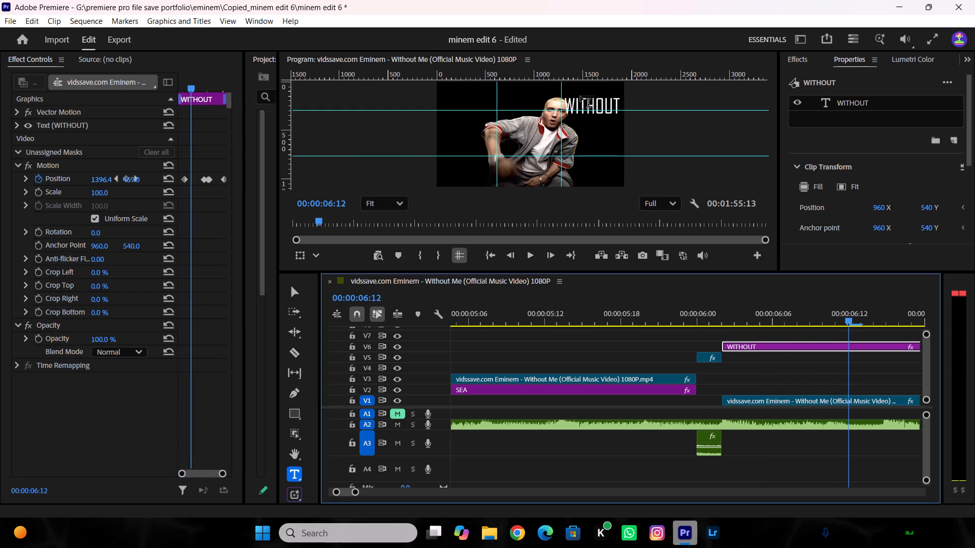
{"action": "left_click_drag", "start_coordinate": [567, 102], "coordinate": [596, 106]}
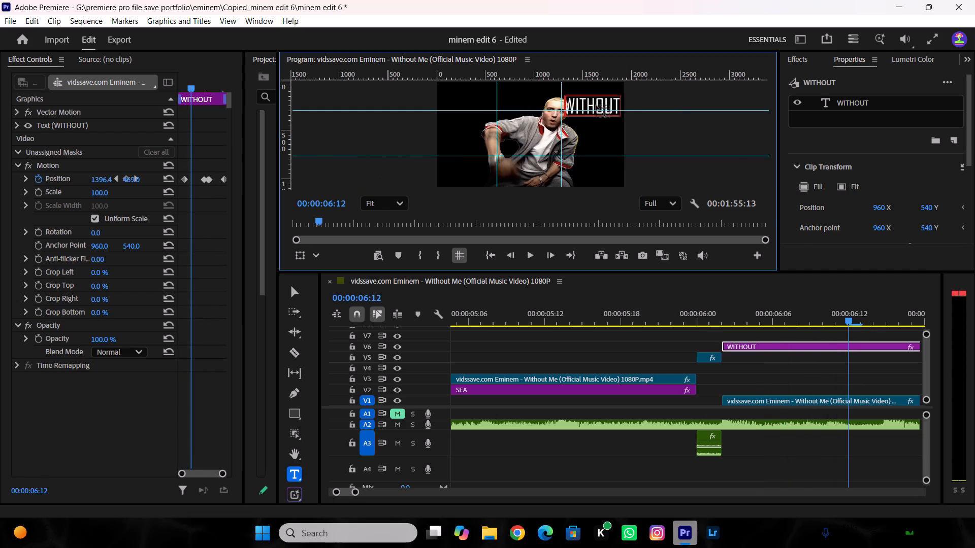
{"action": "left_click_drag", "start_coordinate": [618, 101], "coordinate": [558, 103]}
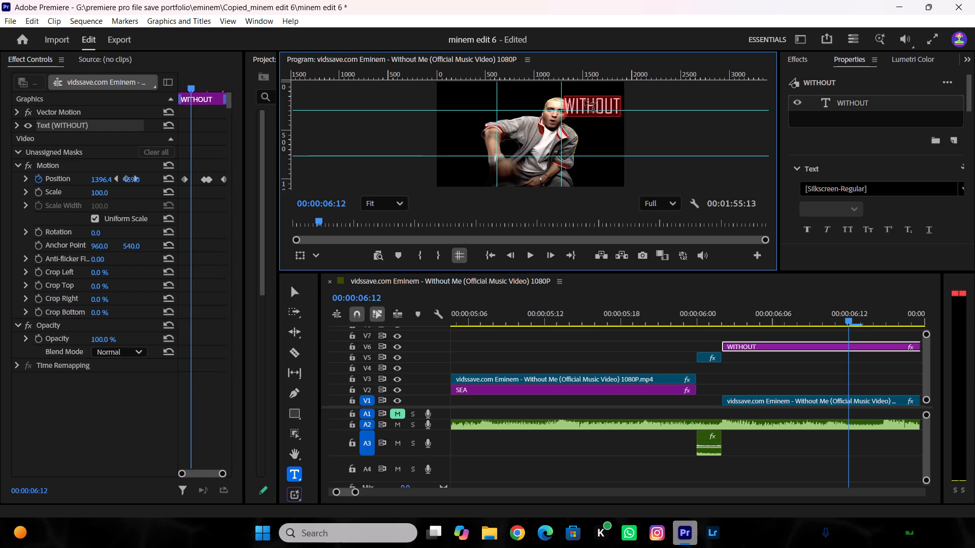
{"action": "left_click", "coordinate": [963, 191]}
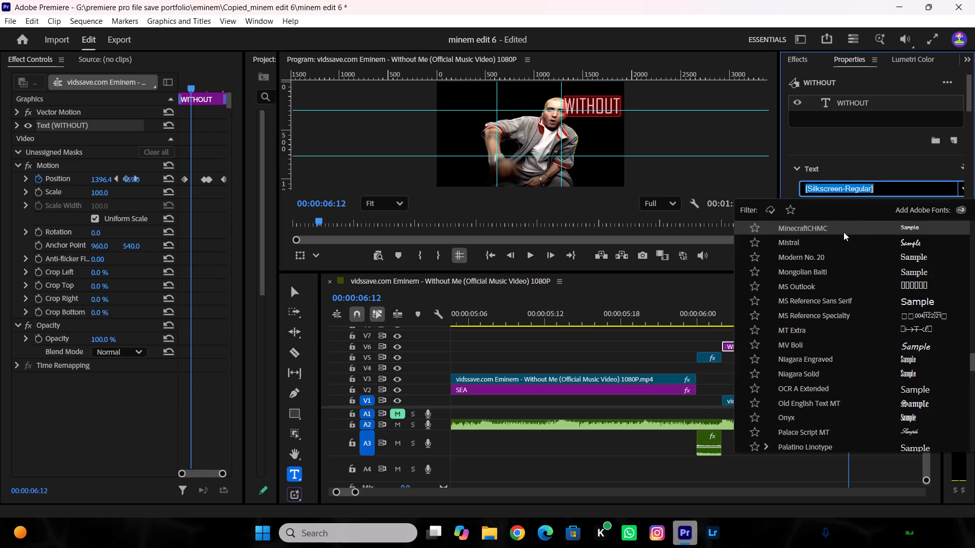
{"action": "left_click", "coordinate": [846, 225]}
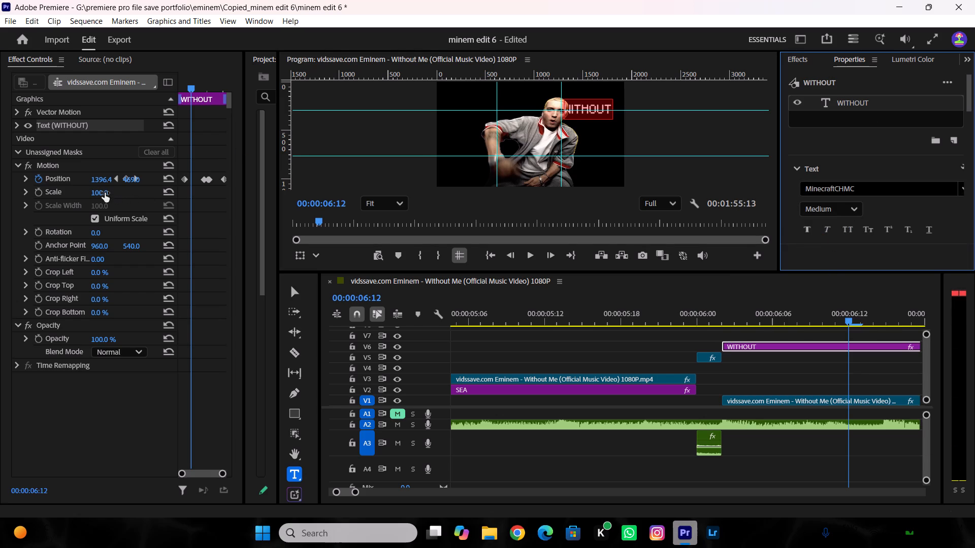
Scale the WITHOUT title clip up to 163 and play the section back from the clip's start.
{"action": "left_click_drag", "start_coordinate": [105, 193], "coordinate": [146, 201]}
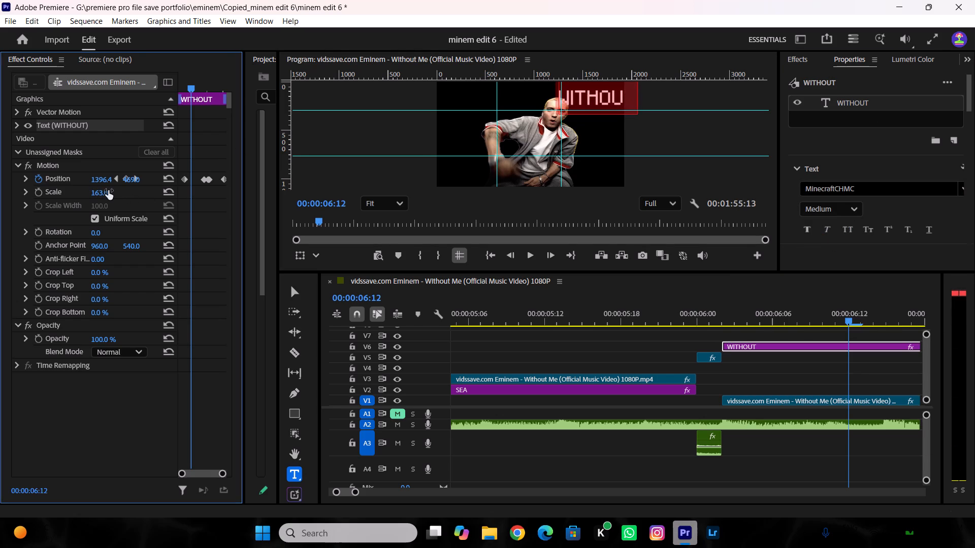
{"action": "left_click_drag", "start_coordinate": [798, 323], "coordinate": [720, 317]}
{"action": "key", "text": "space"}
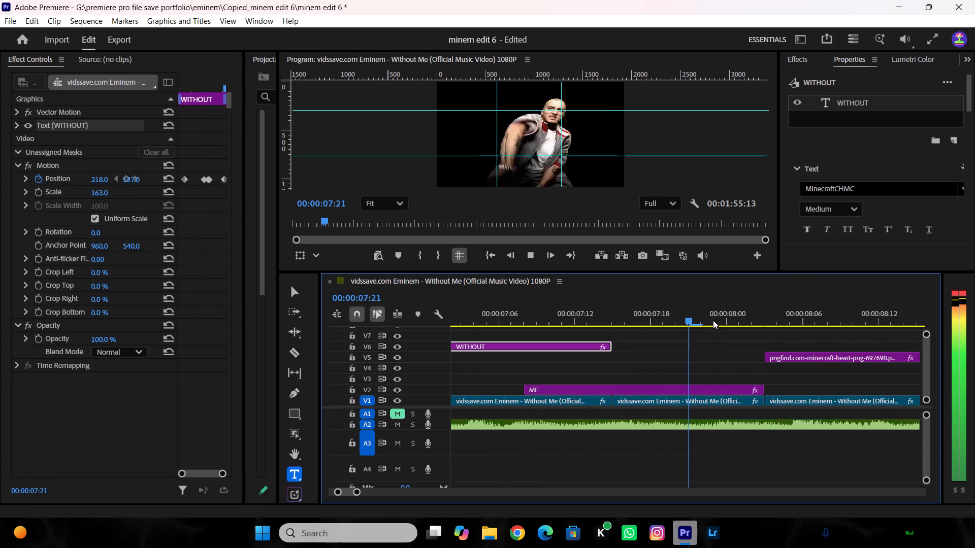
{"action": "key", "text": "space"}
Change the font of the ME title text on V2, at 00:00:07:15, to MinecraftCHMC and play the sequence onward.
{"action": "left_click_drag", "start_coordinate": [744, 311], "coordinate": [594, 320]}
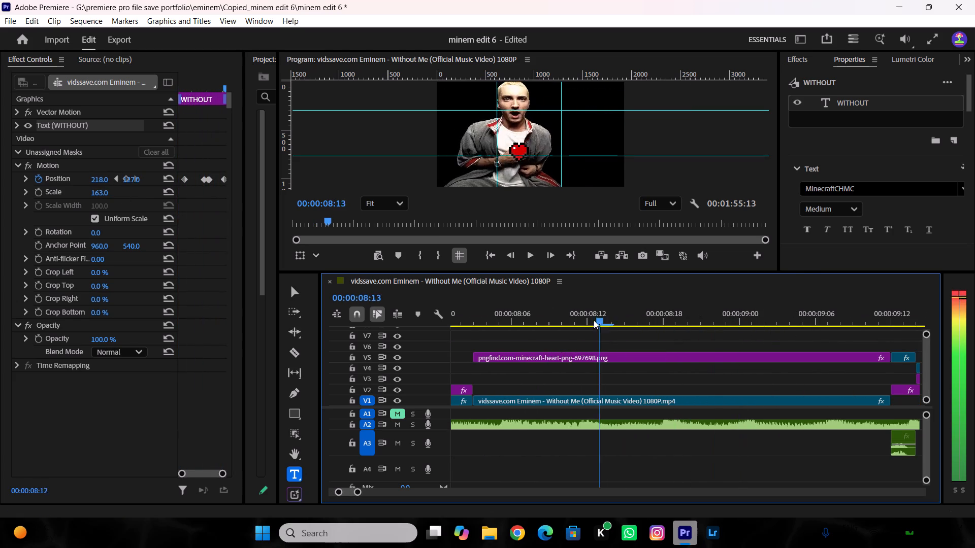
{"action": "left_click_drag", "start_coordinate": [594, 320], "coordinate": [522, 355]}
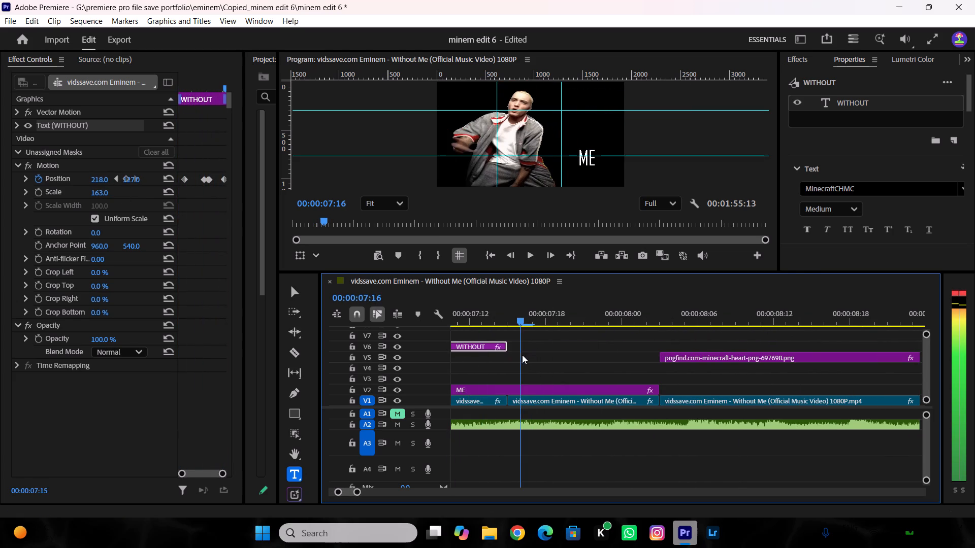
{"action": "left_click_drag", "start_coordinate": [522, 355], "coordinate": [519, 356]}
{"action": "left_click", "coordinate": [537, 392]}
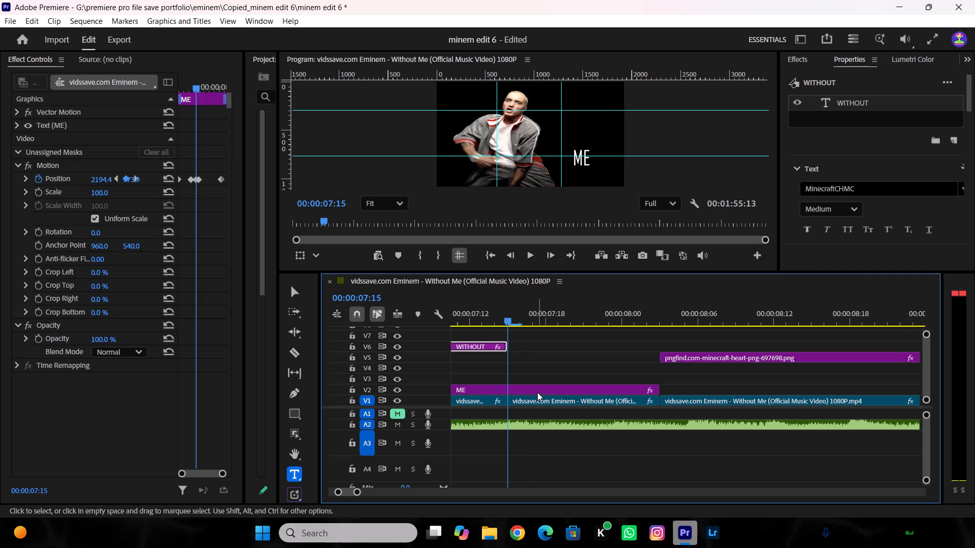
{"action": "left_click_drag", "start_coordinate": [574, 152], "coordinate": [584, 155]}
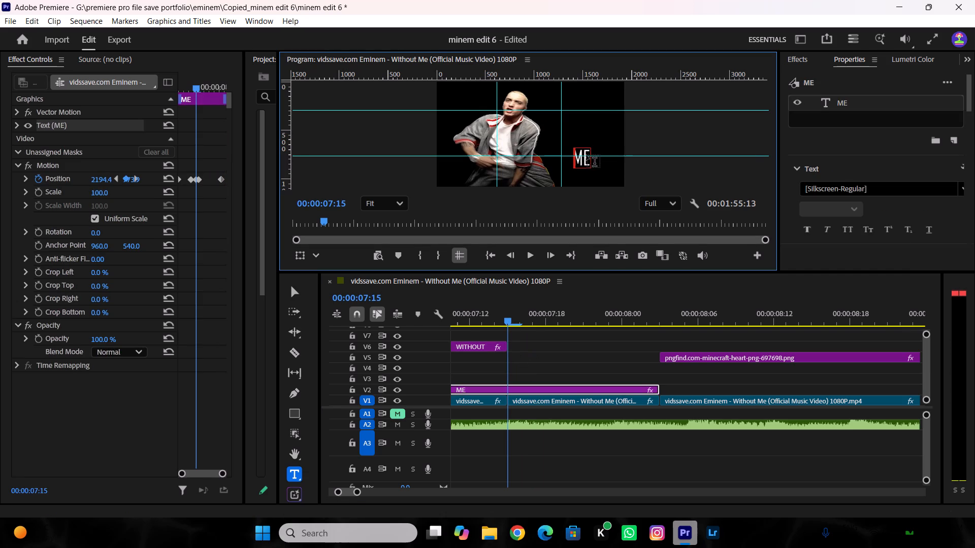
{"action": "left_click_drag", "start_coordinate": [587, 155], "coordinate": [565, 156]}
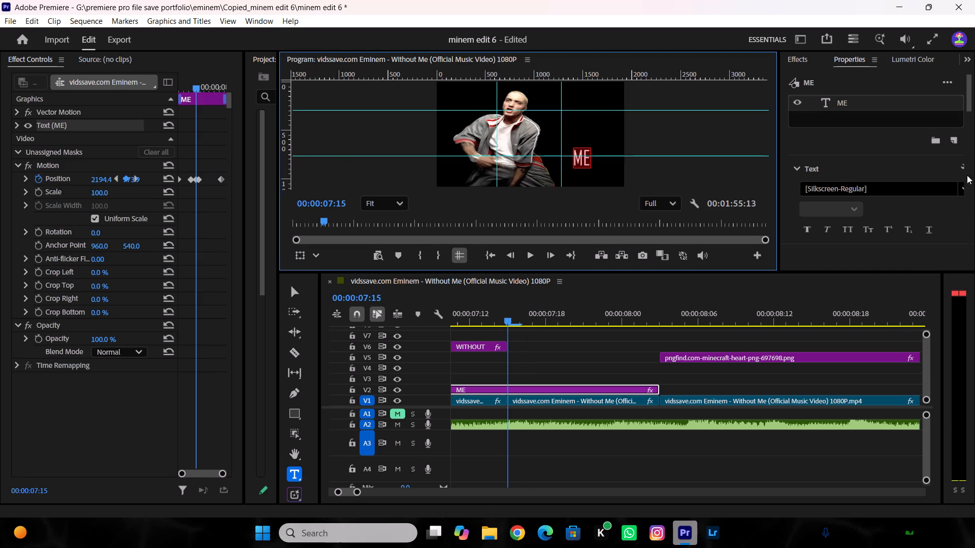
{"action": "left_click", "coordinate": [962, 186]}
{"action": "left_click", "coordinate": [894, 229]}
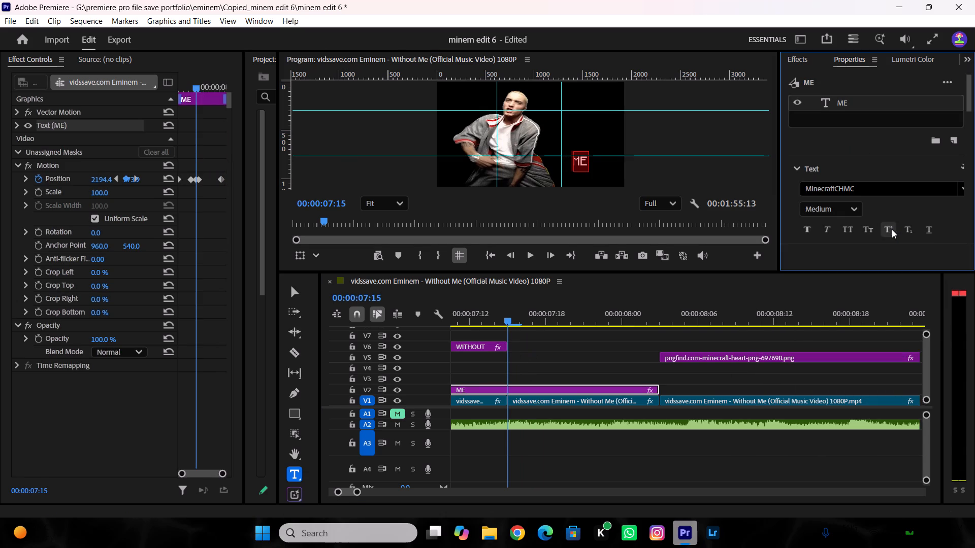
{"action": "left_click_drag", "start_coordinate": [695, 305], "coordinate": [485, 353]}
{"action": "key", "text": "space"}
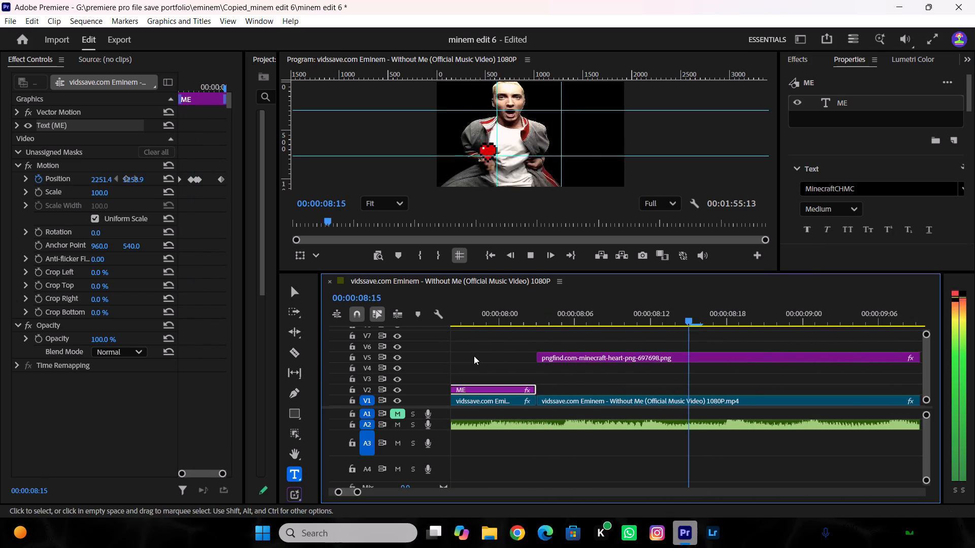
{"action": "key", "text": "space"}
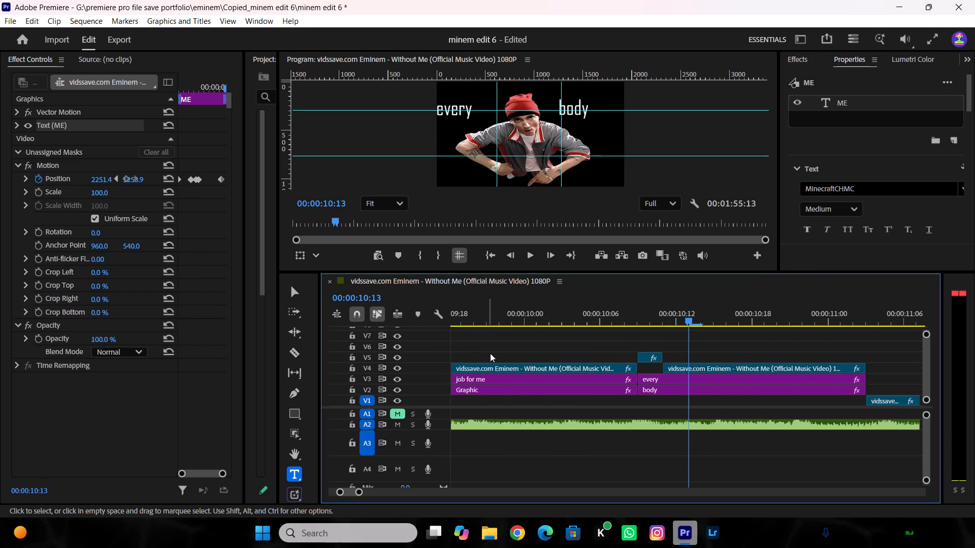
Change the font of the job for me title text on V3, at 00:00:09:18, to MinecraftCHMC.
{"action": "left_click_drag", "start_coordinate": [640, 315], "coordinate": [431, 316]}
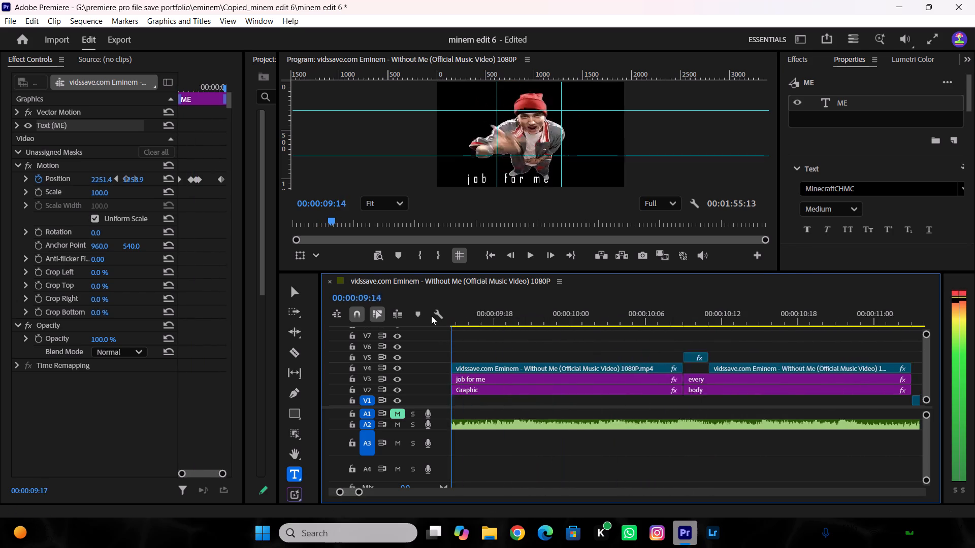
{"action": "left_click_drag", "start_coordinate": [431, 316], "coordinate": [611, 358]}
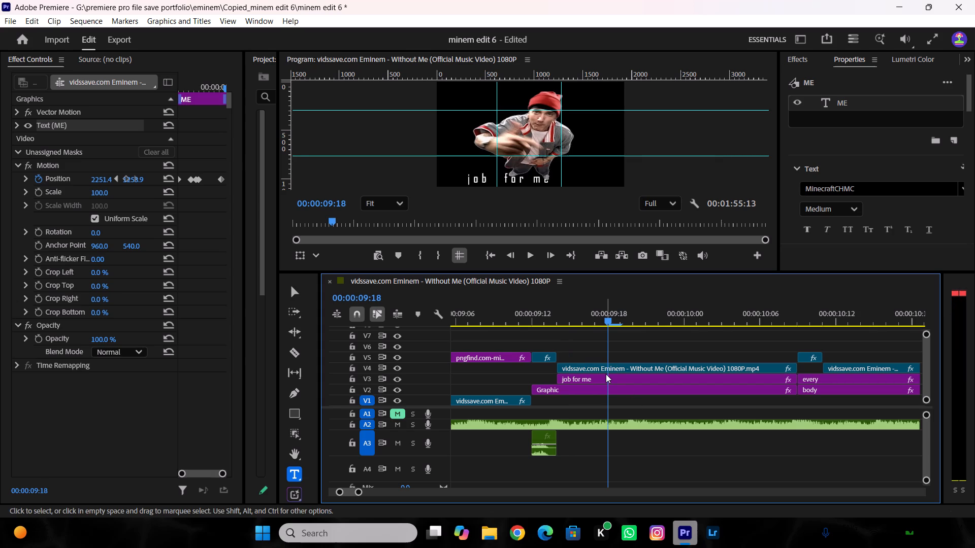
{"action": "left_click", "coordinate": [582, 381]}
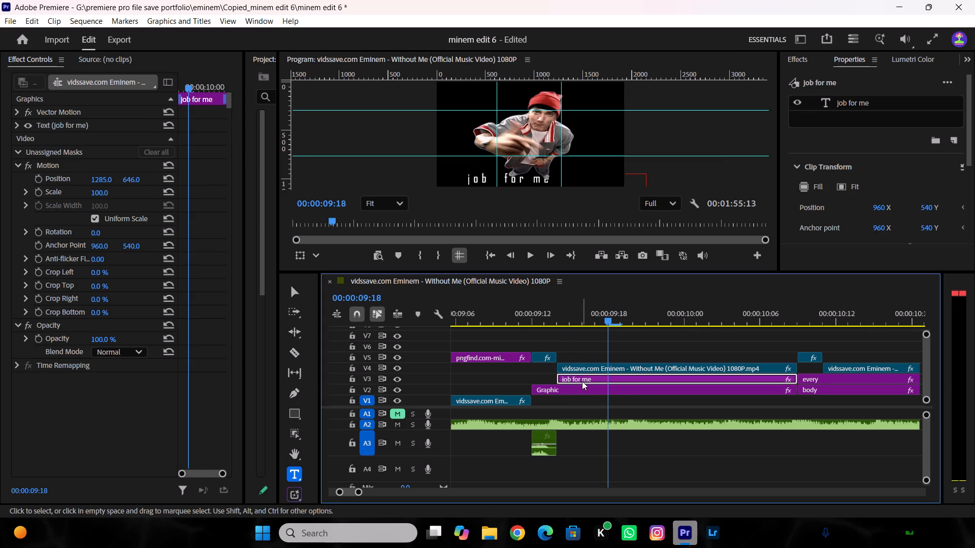
{"action": "left_click_drag", "start_coordinate": [470, 180], "coordinate": [513, 182]}
{"action": "left_click_drag", "start_coordinate": [563, 179], "coordinate": [435, 171]}
{"action": "left_click", "coordinate": [963, 193]}
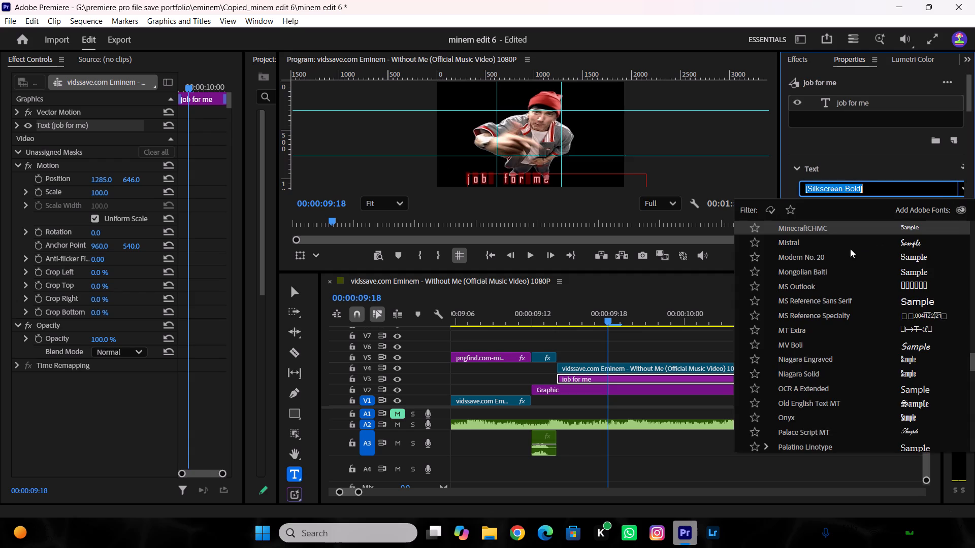
{"action": "left_click", "coordinate": [875, 223]}
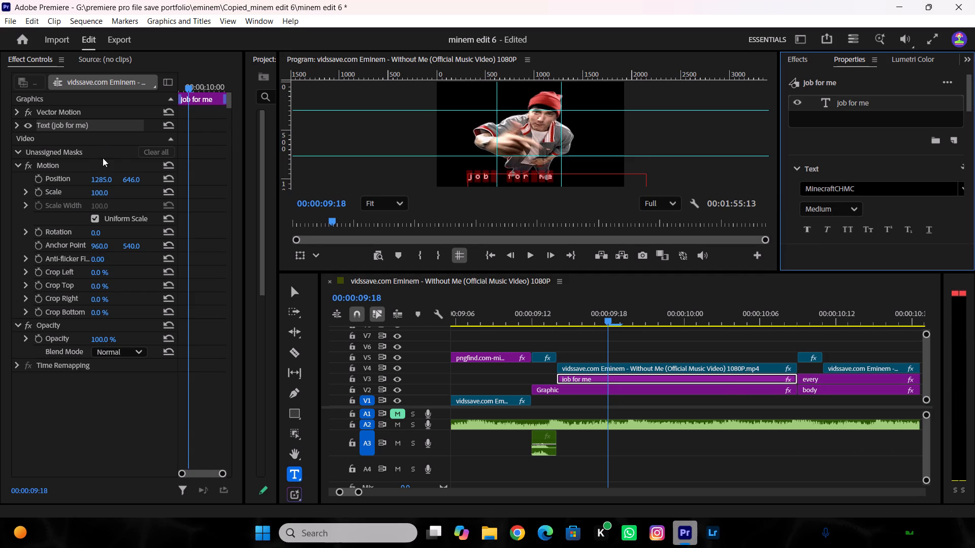
Enlarge the job for me title clip to a scale of 145 and reposition it to 1629, 469.
{"action": "left_click_drag", "start_coordinate": [99, 194], "coordinate": [102, 205]}
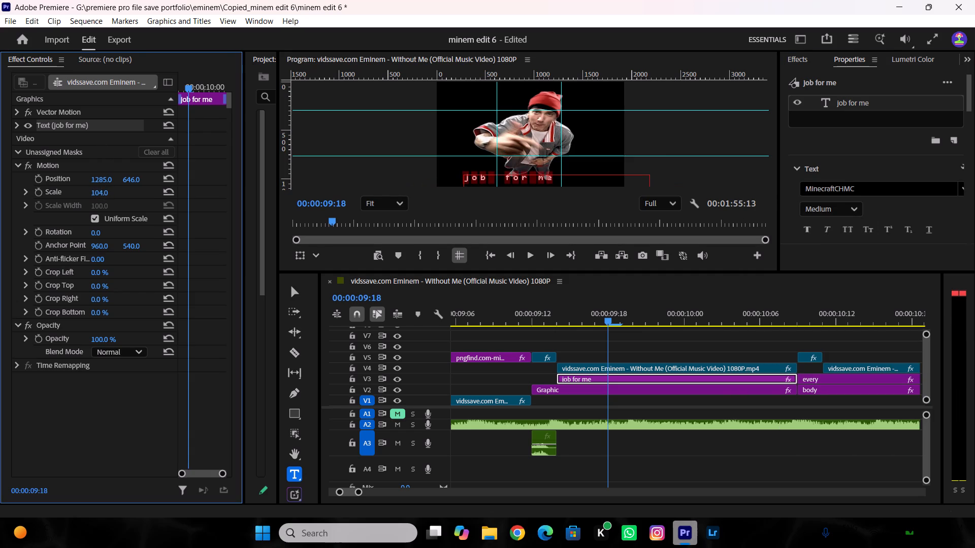
{"action": "left_click_drag", "start_coordinate": [102, 205], "coordinate": [108, 208]}
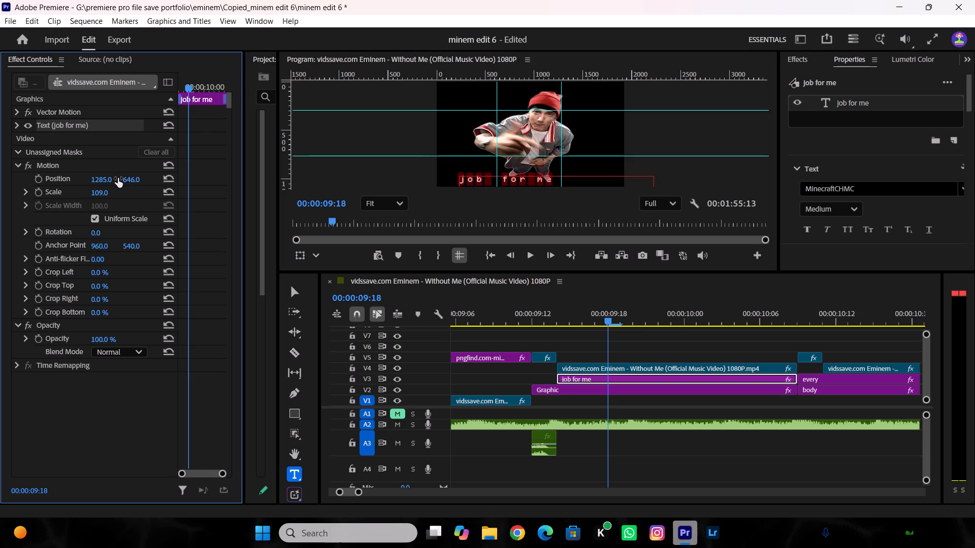
{"action": "left_click_drag", "start_coordinate": [103, 178], "coordinate": [67, 180]}
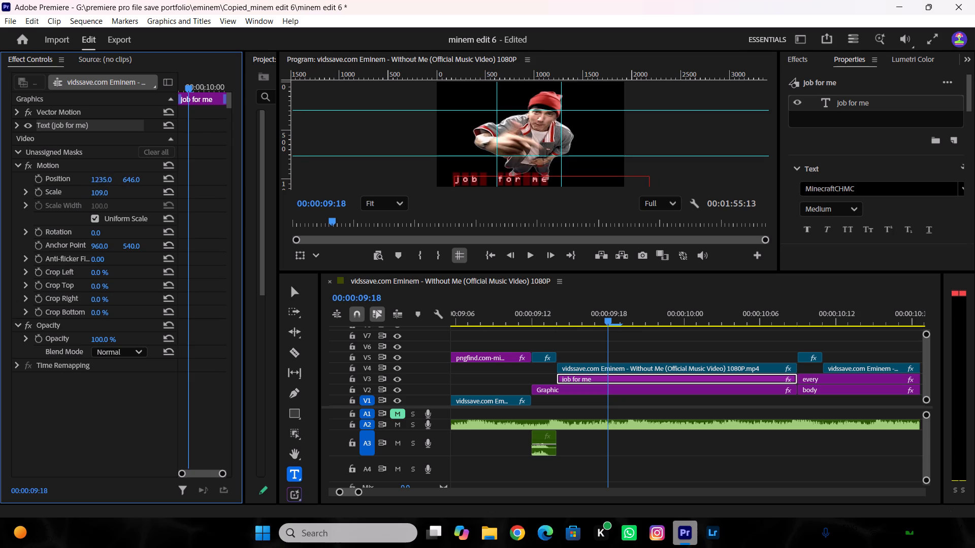
{"action": "left_click_drag", "start_coordinate": [67, 180], "coordinate": [67, 183]}
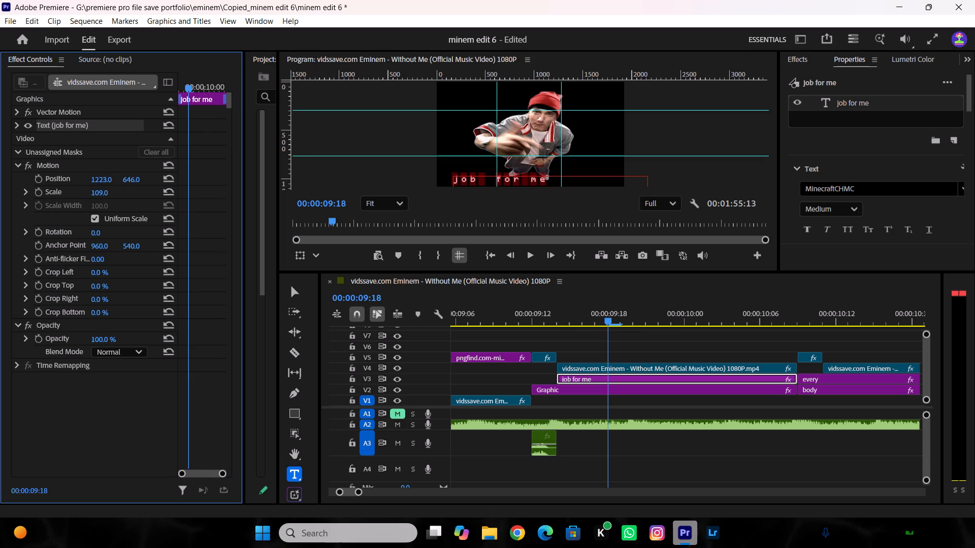
{"action": "left_click_drag", "start_coordinate": [67, 183], "coordinate": [117, 189]}
{"action": "left_click_drag", "start_coordinate": [129, 180], "coordinate": [71, 184]}
{"action": "left_click_drag", "start_coordinate": [101, 188], "coordinate": [123, 195]}
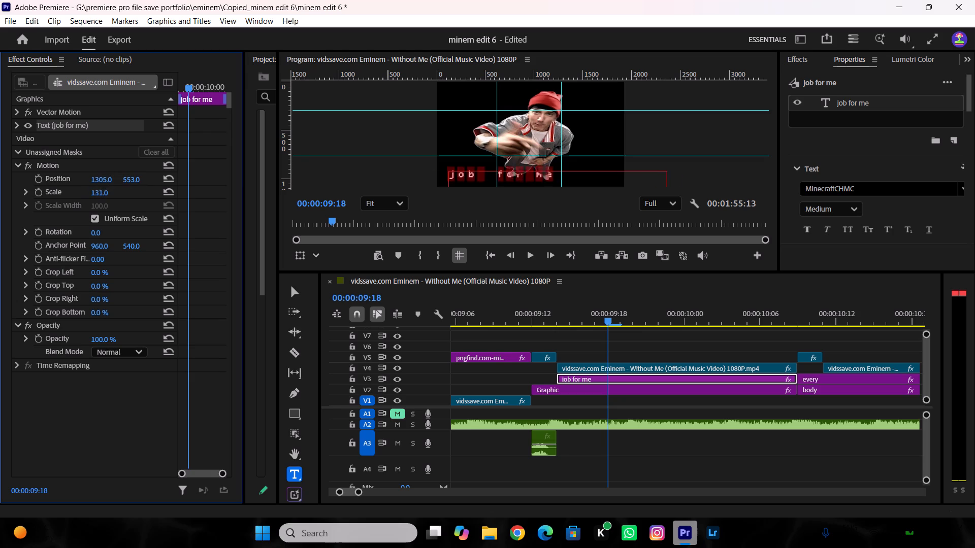
{"action": "left_click_drag", "start_coordinate": [123, 195], "coordinate": [128, 196]}
{"action": "left_click_drag", "start_coordinate": [128, 182], "coordinate": [92, 182]}
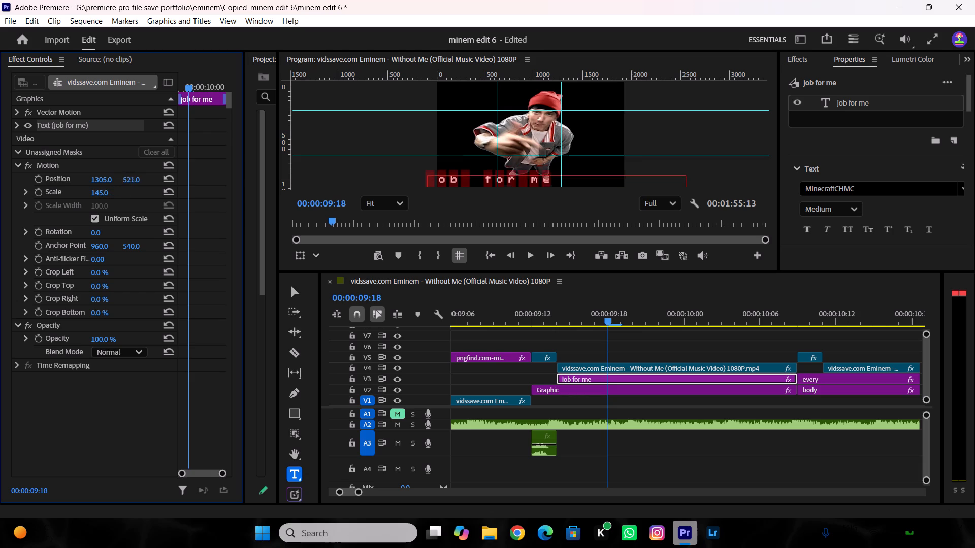
{"action": "left_click_drag", "start_coordinate": [92, 182], "coordinate": [74, 182]}
{"action": "left_click_drag", "start_coordinate": [103, 177], "coordinate": [312, 209]}
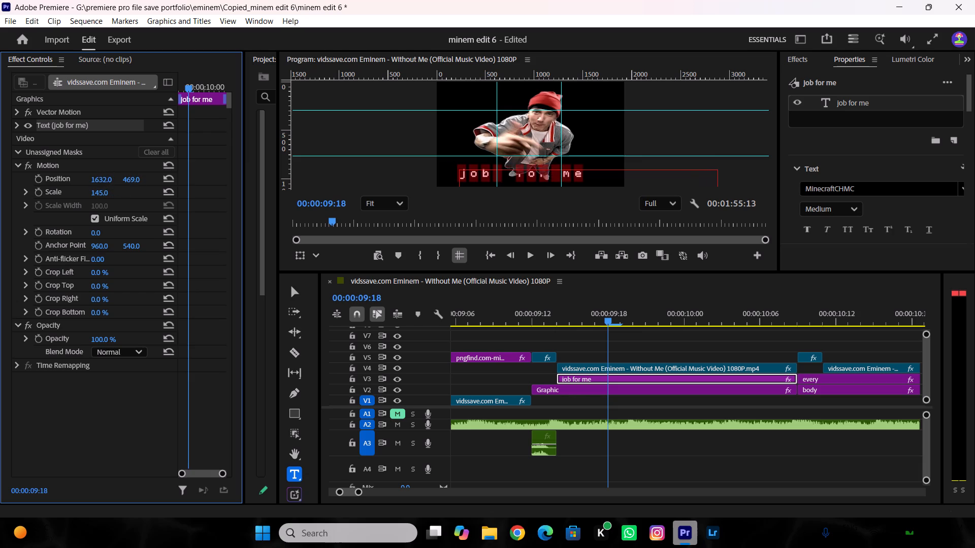
{"action": "left_click_drag", "start_coordinate": [312, 209], "coordinate": [311, 210]}
{"action": "left_click_drag", "start_coordinate": [614, 327], "coordinate": [543, 317]}
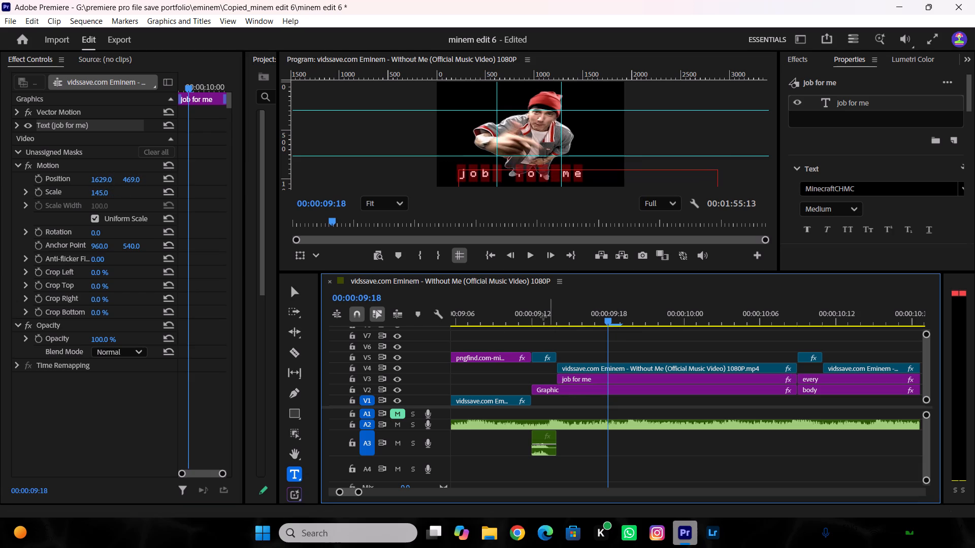
Play back the job for me title section and retype the title text on V3 in capitals as JOB FOR ME.
{"action": "left_click_drag", "start_coordinate": [543, 317], "coordinate": [538, 316]}
{"action": "left_click_drag", "start_coordinate": [584, 309], "coordinate": [526, 312]}
{"action": "key", "text": "space"}
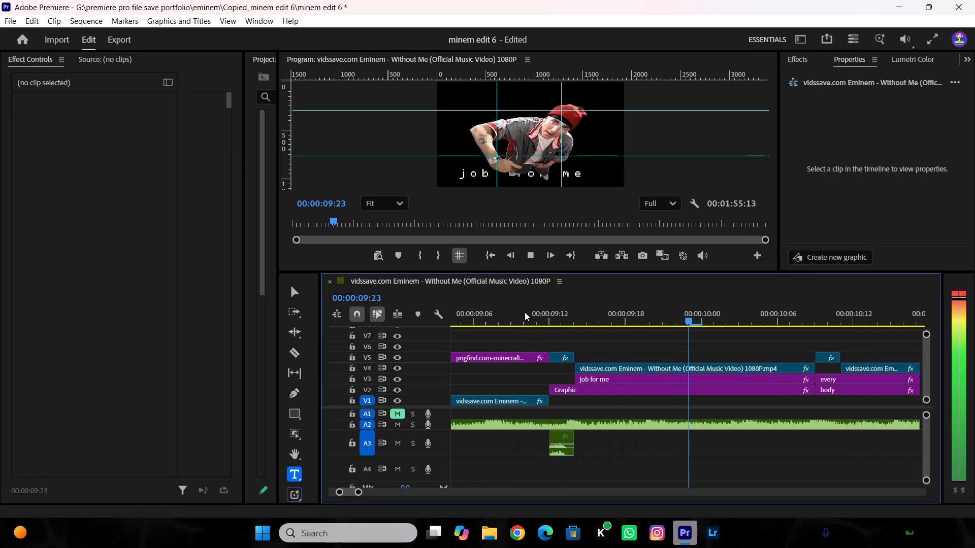
{"action": "key", "text": "space"}
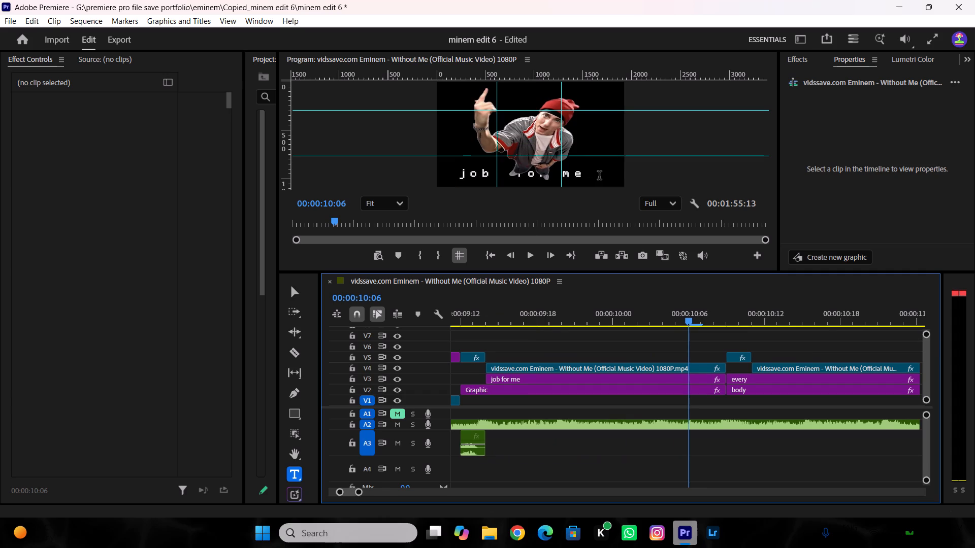
{"action": "left_click", "coordinate": [599, 177]}
{"action": "key", "text": "BackSpace"}
{"action": "key", "text": "BackSpace"}
{"action": "key", "text": "BackSpace"}
{"action": "key", "text": "BackSpace"}
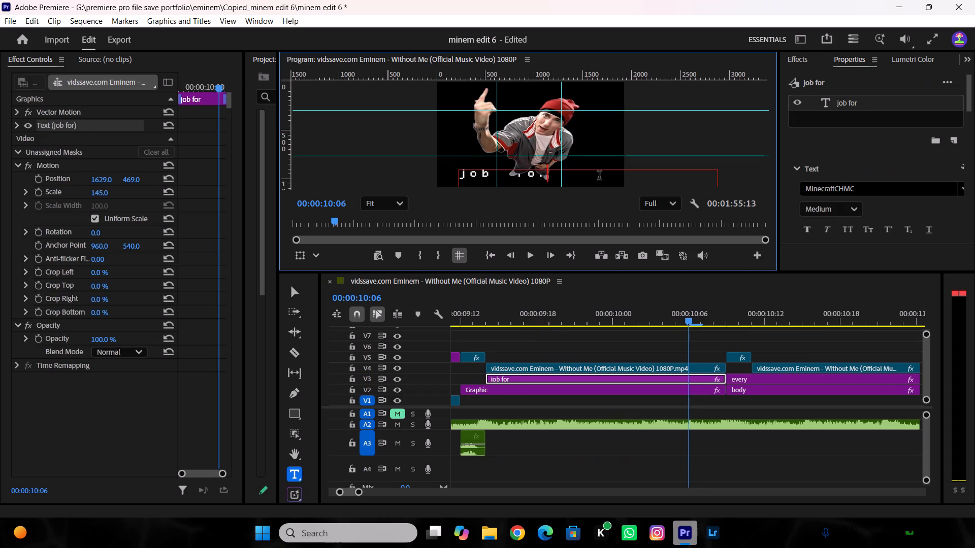
{"action": "key", "text": "BackSpace"}
{"action": "key", "text": "BackSpace"}
{"action": "key", "text": "BackSpace"}
{"action": "key", "text": "BackSpace"}
{"action": "key", "text": "BackSpace"}
{"action": "key", "text": "BackSpace"}
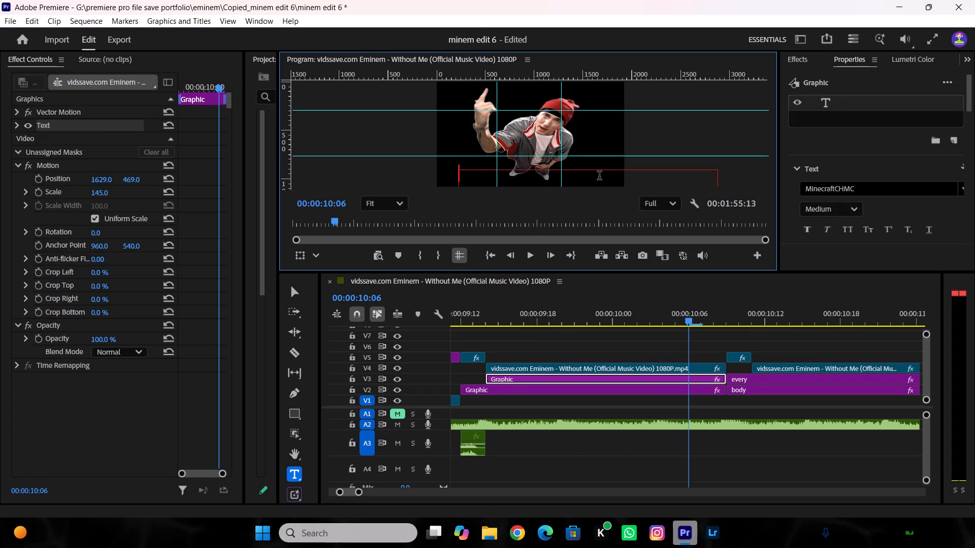
{"action": "type", "text": "jo"}
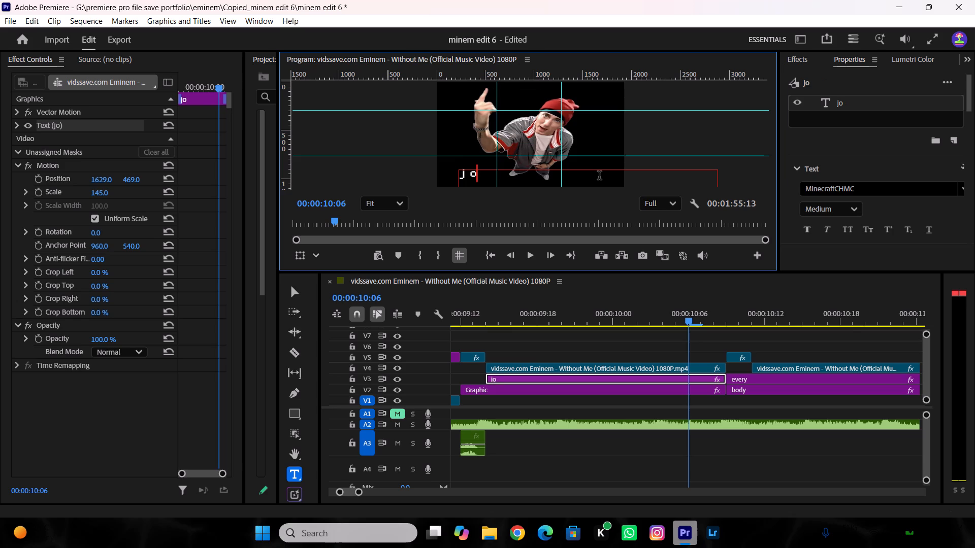
{"action": "key", "text": "BackSpace"}
{"action": "key", "text": "BackSpace"}
{"action": "key", "text": "BackSpace"}
{"action": "key", "text": "BackSpace"}
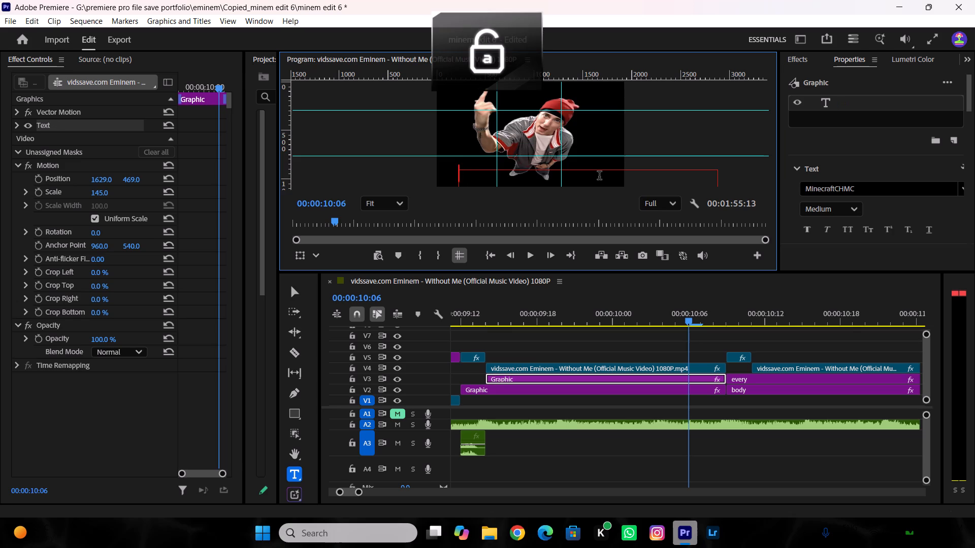
{"action": "type", "text": "JOB"}
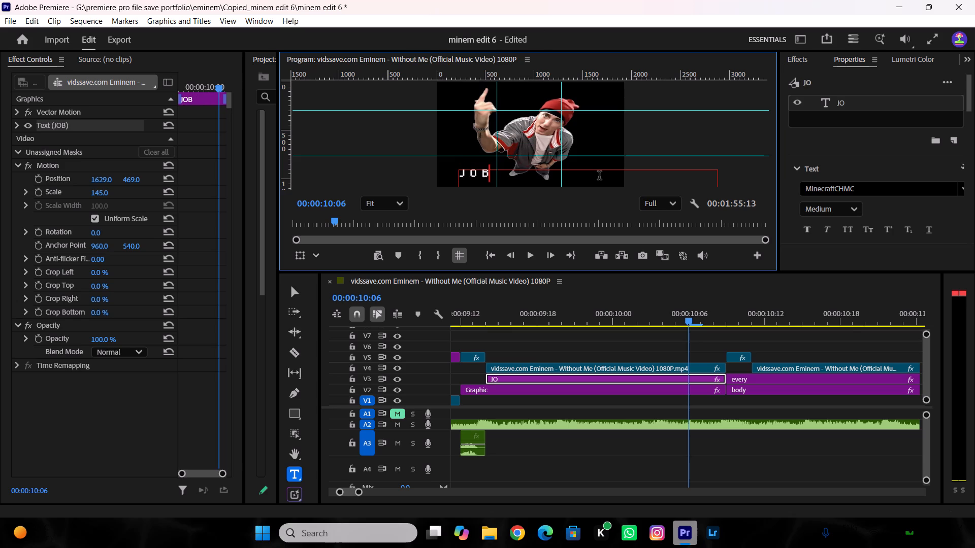
{"action": "key", "text": "space"}
{"action": "type", "text": "FOR"}
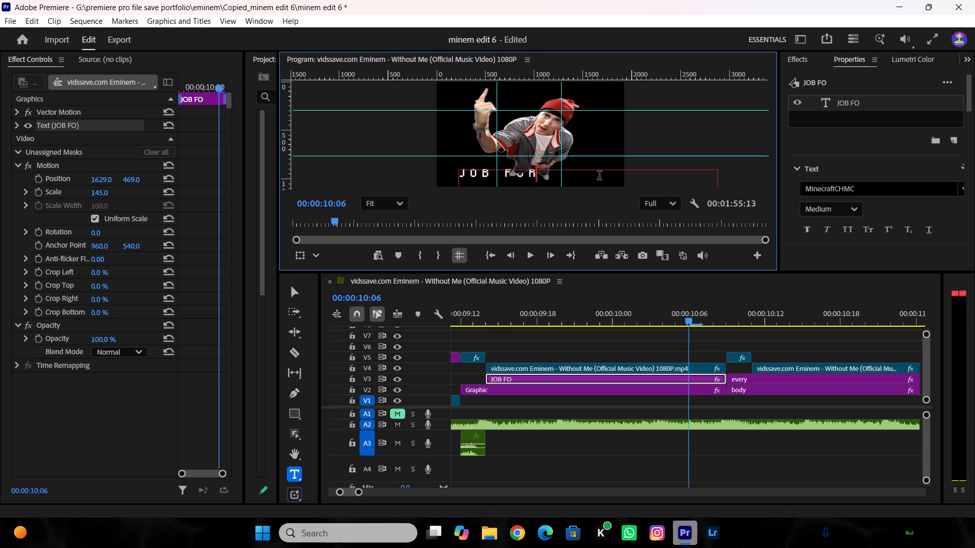
{"action": "key", "text": "space"}
{"action": "type", "text": "ME"}
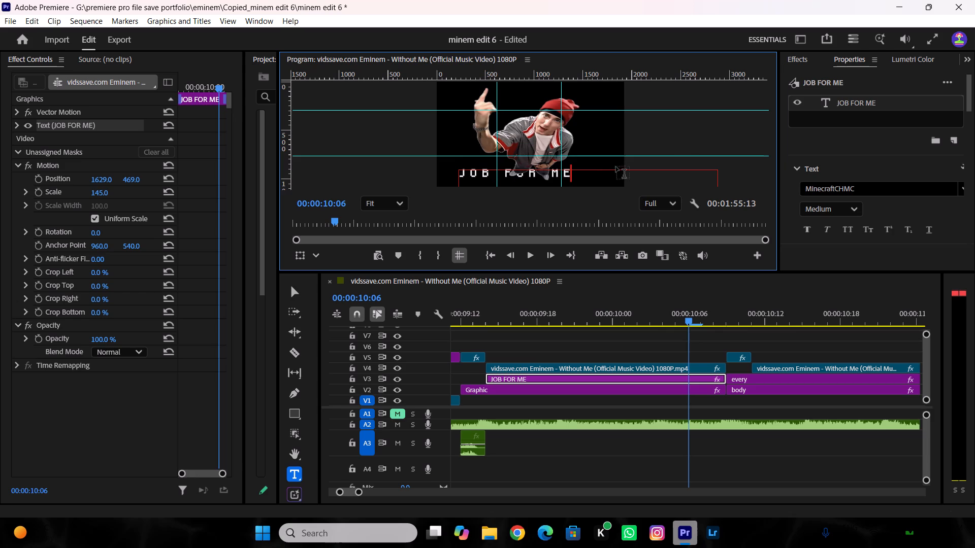
Scale the JOB FOR ME title clip up to 171, reposition it to 1786, 407, and play the section back.
{"action": "left_click_drag", "start_coordinate": [101, 192], "coordinate": [104, 193]}
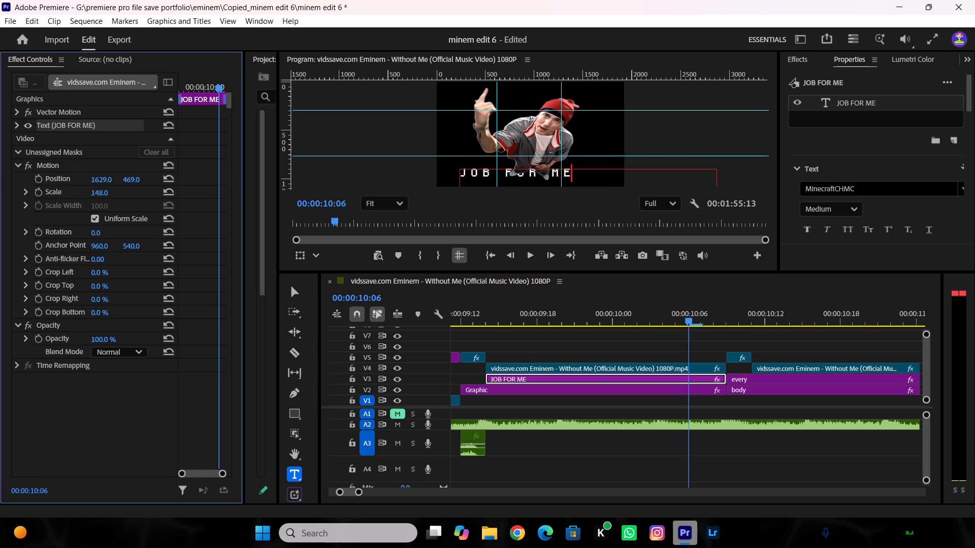
{"action": "left_click_drag", "start_coordinate": [104, 193], "coordinate": [123, 198]}
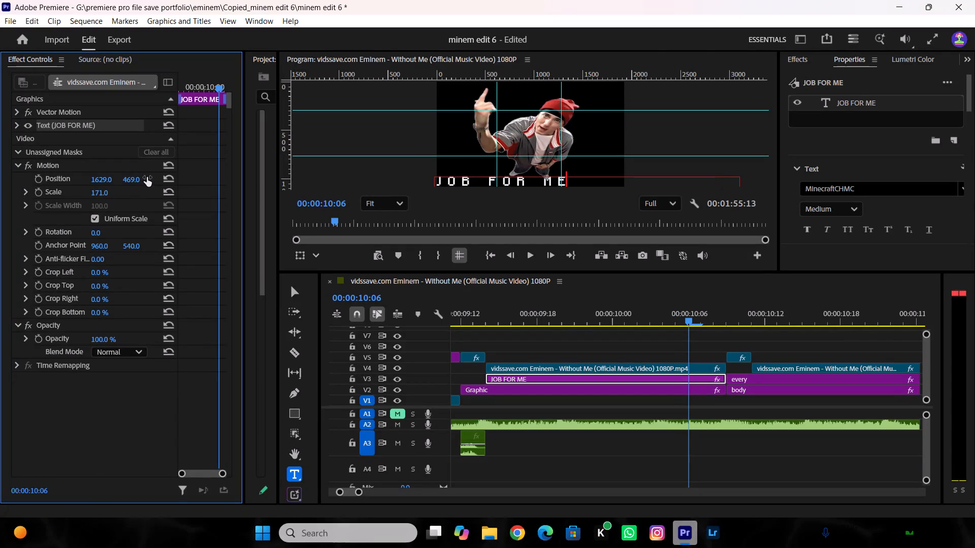
{"action": "left_click_drag", "start_coordinate": [140, 177], "coordinate": [101, 183]}
{"action": "left_click_drag", "start_coordinate": [91, 178], "coordinate": [196, 191]}
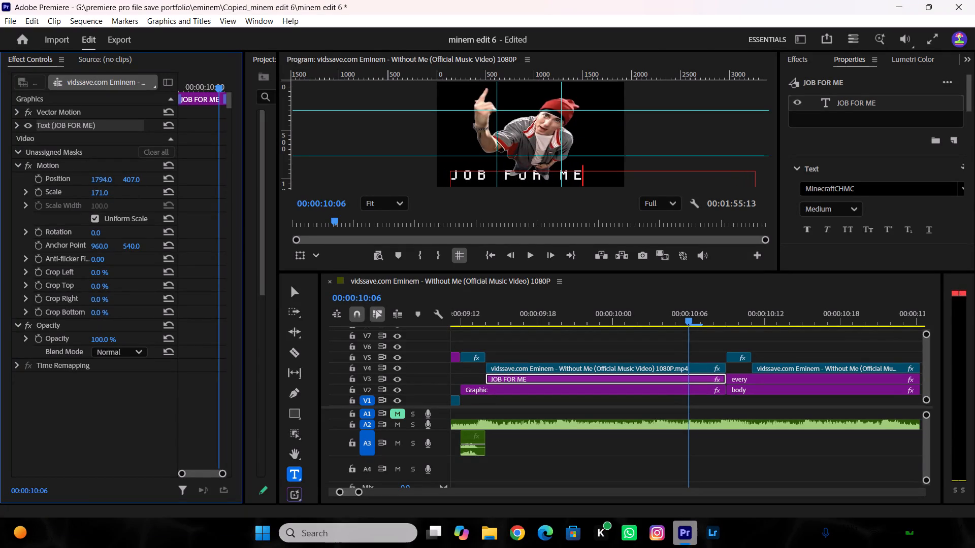
{"action": "left_click_drag", "start_coordinate": [196, 191], "coordinate": [191, 192]}
{"action": "left_click_drag", "start_coordinate": [682, 323], "coordinate": [675, 322]}
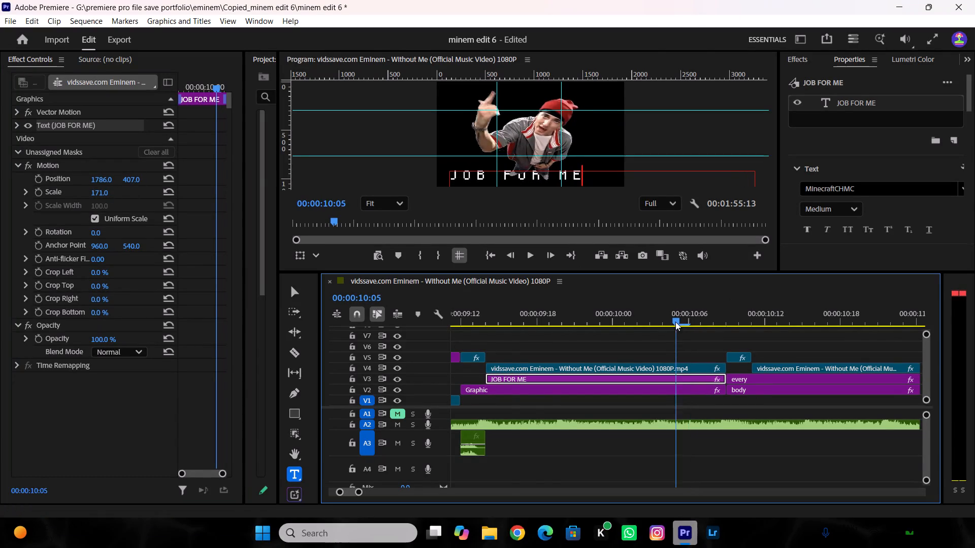
{"action": "left_click_drag", "start_coordinate": [675, 322], "coordinate": [465, 310]}
{"action": "key", "text": "space"}
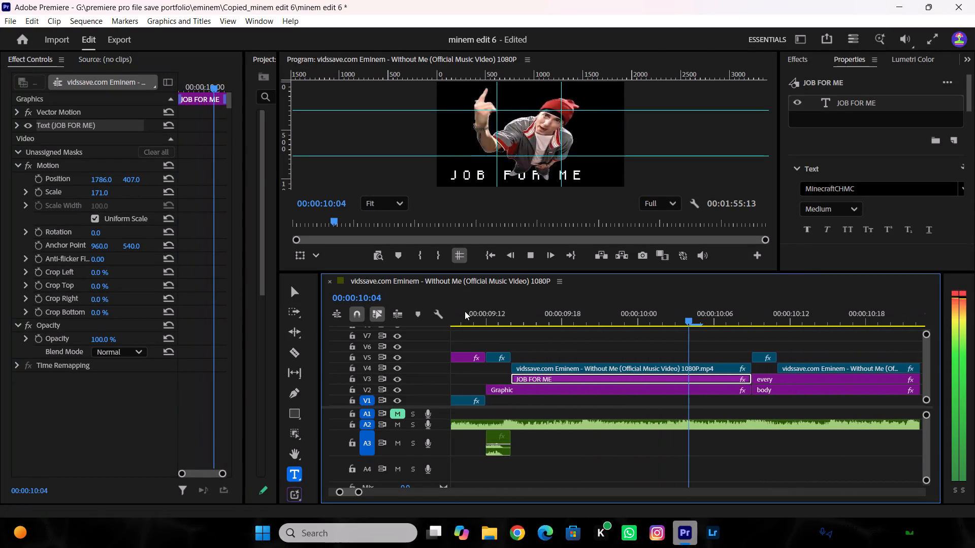
{"action": "key", "text": "space"}
Change the font of the every title text on V3 to MinecraftCHMC and scale the clip to 304.
{"action": "left_click_drag", "start_coordinate": [666, 318], "coordinate": [712, 326]}
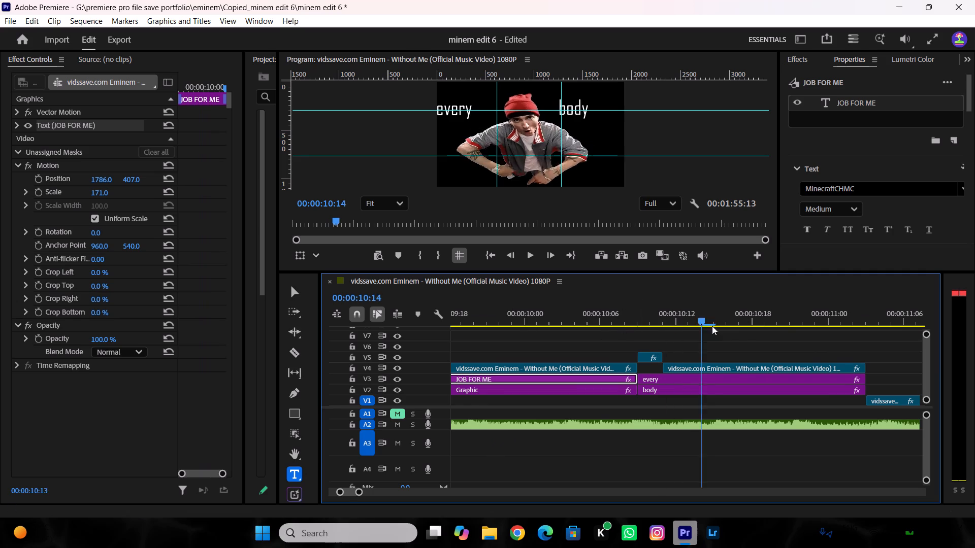
{"action": "left_click_drag", "start_coordinate": [712, 326], "coordinate": [811, 348]}
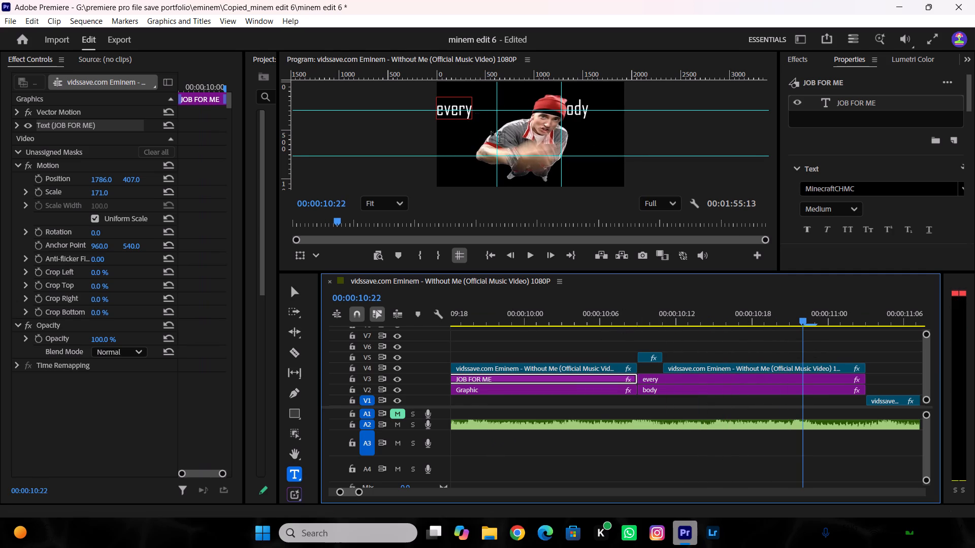
{"action": "left_click", "coordinate": [679, 381]}
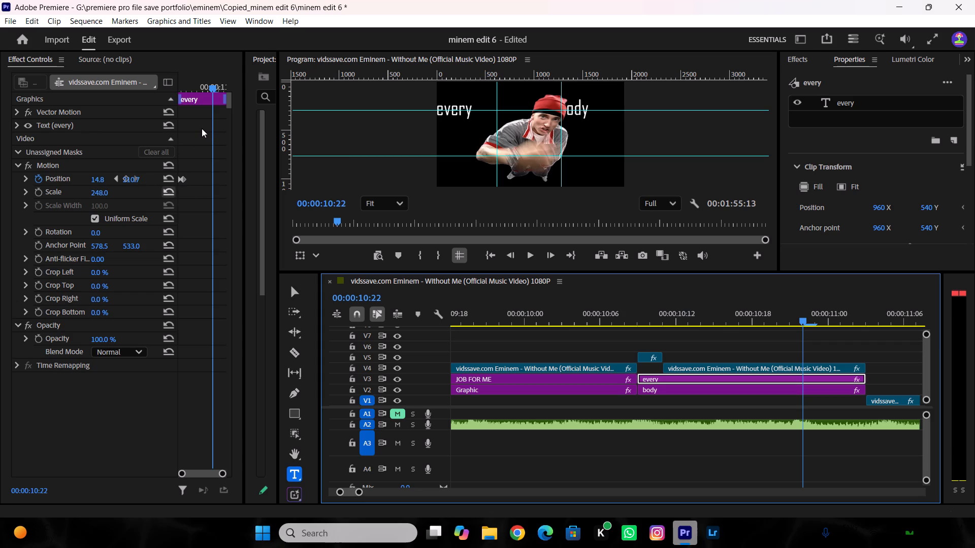
{"action": "left_click_drag", "start_coordinate": [210, 90], "coordinate": [191, 94]}
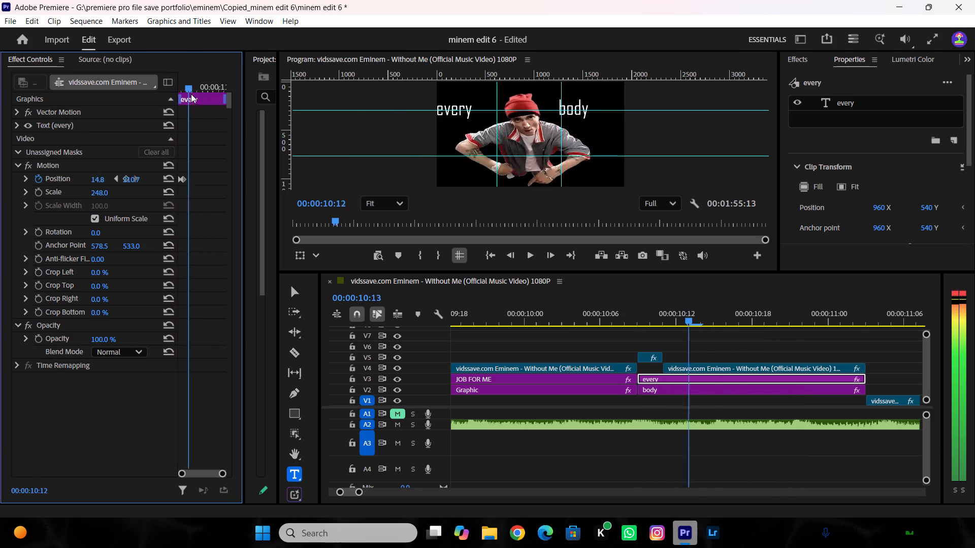
{"action": "left_click_drag", "start_coordinate": [191, 94], "coordinate": [203, 110]}
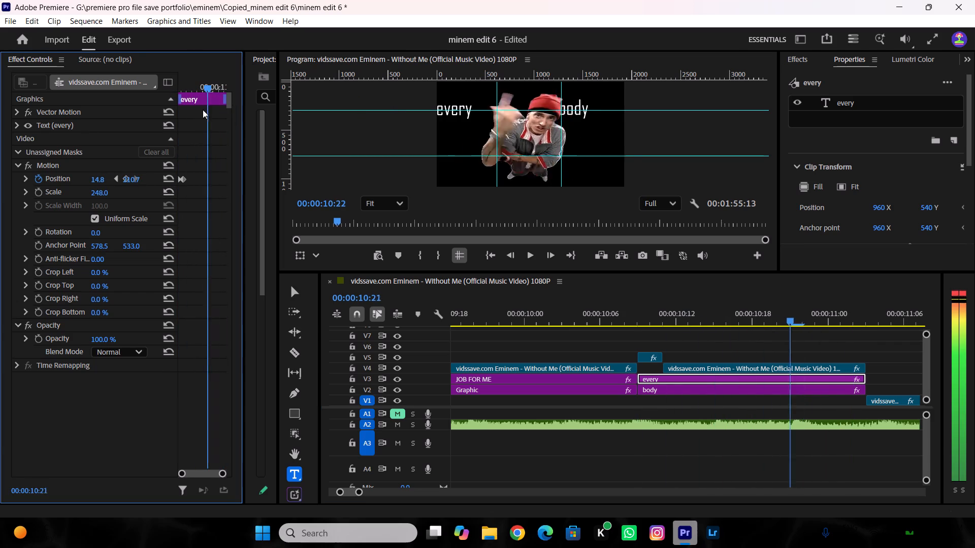
{"action": "left_click_drag", "start_coordinate": [203, 110], "coordinate": [164, 117]}
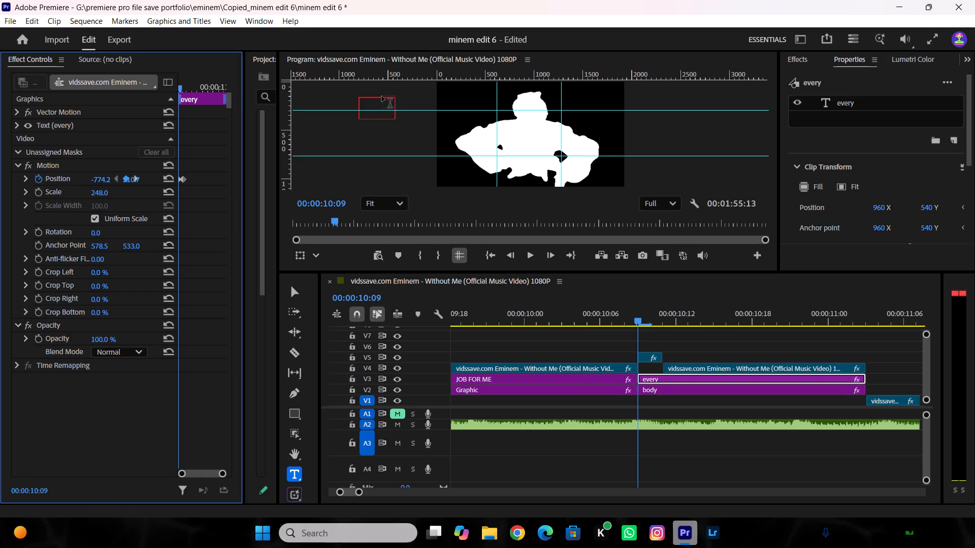
{"action": "left_click_drag", "start_coordinate": [392, 110], "coordinate": [378, 110]}
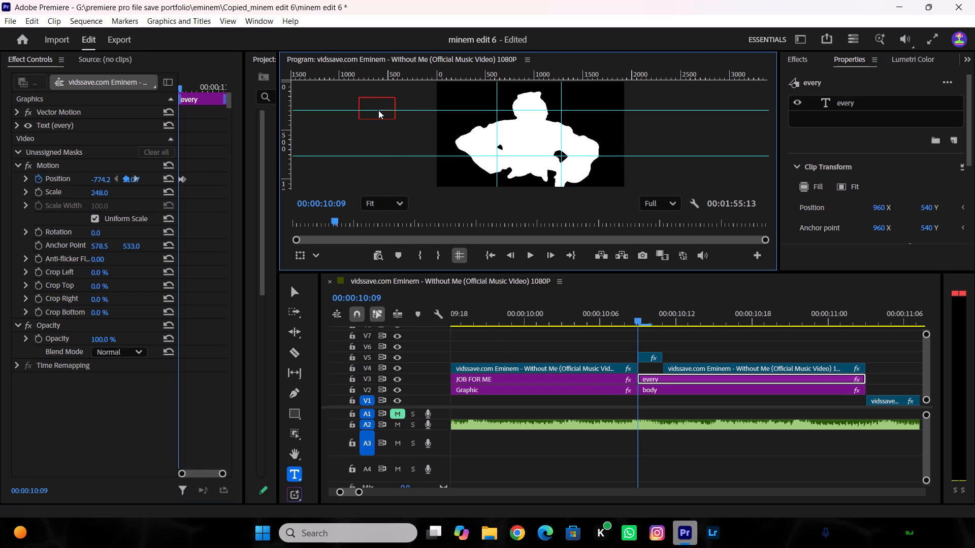
{"action": "left_click_drag", "start_coordinate": [378, 110], "coordinate": [377, 110]}
{"action": "left_click_drag", "start_coordinate": [394, 109], "coordinate": [349, 106]}
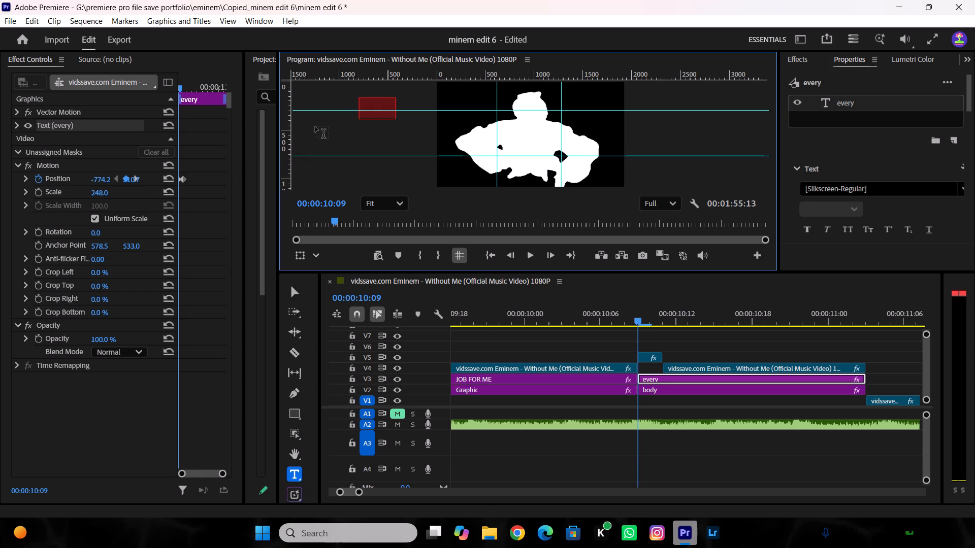
{"action": "left_click", "coordinate": [960, 187]}
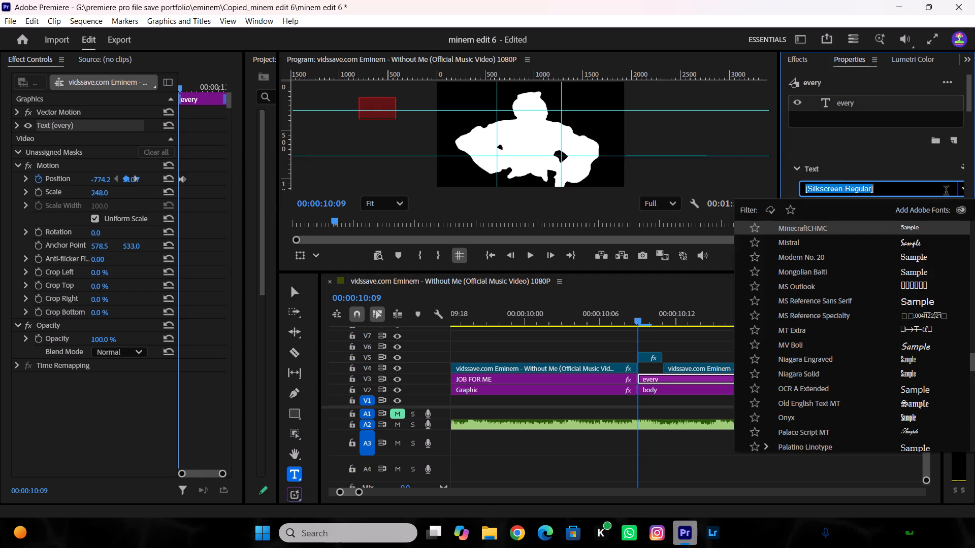
{"action": "left_click", "coordinate": [882, 226]}
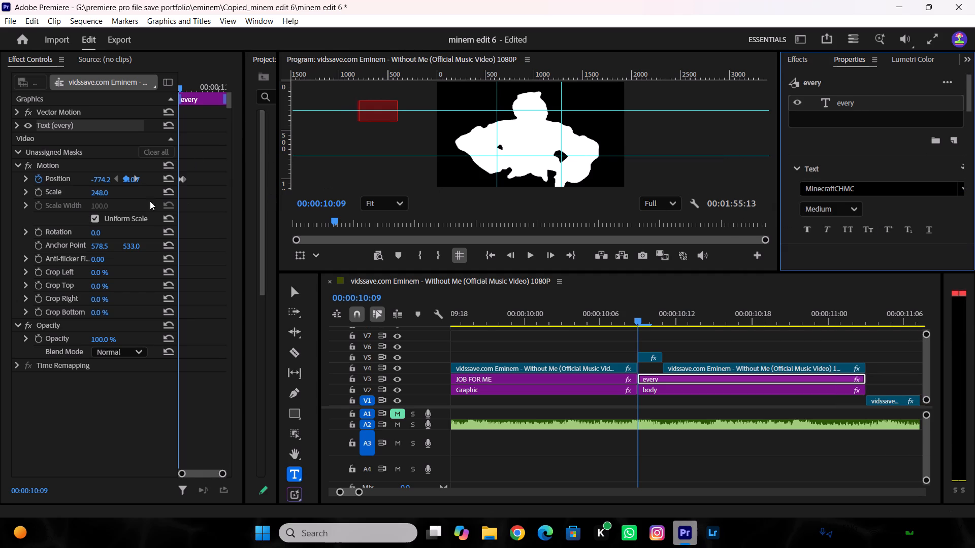
{"action": "left_click_drag", "start_coordinate": [101, 193], "coordinate": [149, 211]}
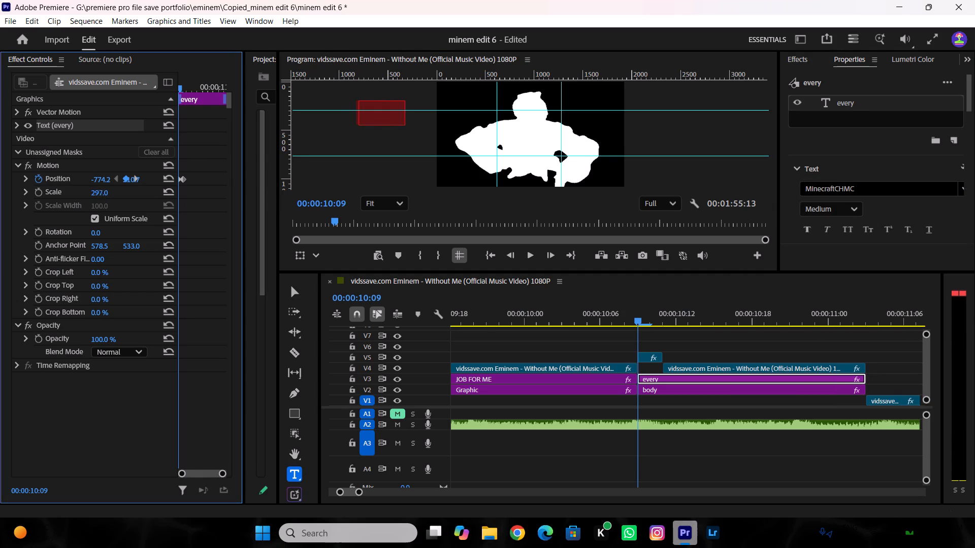
{"action": "left_click_drag", "start_coordinate": [149, 211], "coordinate": [159, 216]}
Change the font of the body title text on V2 to MinecraftCHMC, scale the clip to 329, and play the section back.
{"action": "left_click", "coordinate": [662, 386]}
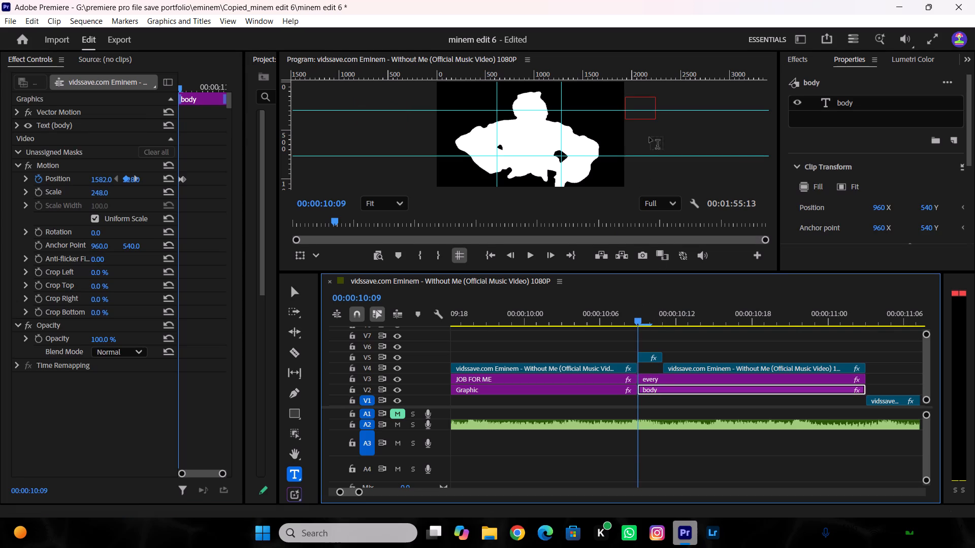
{"action": "left_click_drag", "start_coordinate": [654, 106], "coordinate": [625, 108]}
{"action": "left_click_drag", "start_coordinate": [654, 106], "coordinate": [612, 109]}
{"action": "left_click", "coordinate": [962, 190]}
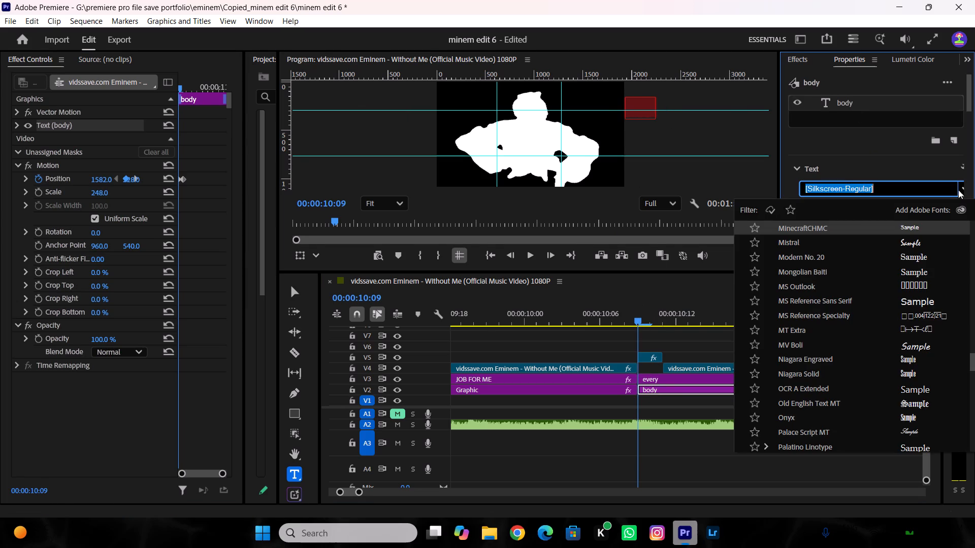
{"action": "left_click", "coordinate": [870, 225]}
{"action": "left_click_drag", "start_coordinate": [95, 192], "coordinate": [96, 192]}
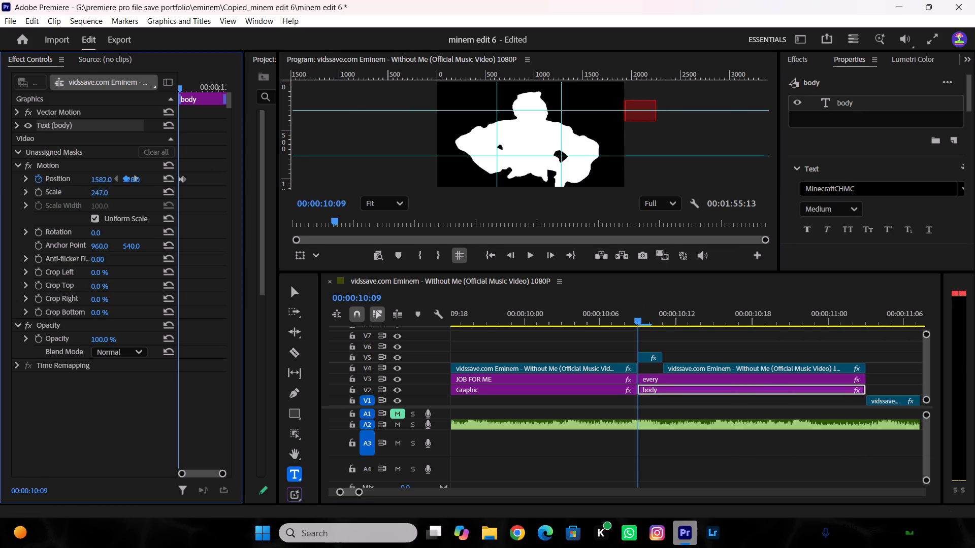
{"action": "left_click_drag", "start_coordinate": [96, 192], "coordinate": [148, 200]}
{"action": "left_click_drag", "start_coordinate": [627, 317], "coordinate": [579, 317]}
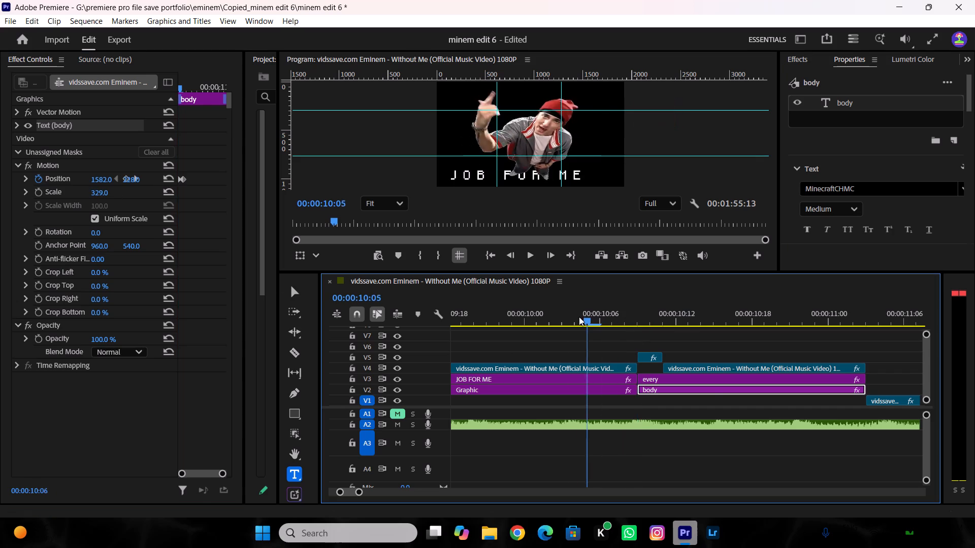
{"action": "left_click_drag", "start_coordinate": [579, 317], "coordinate": [548, 317]}
{"action": "key", "text": "space"}
{"action": "key", "text": "space"}
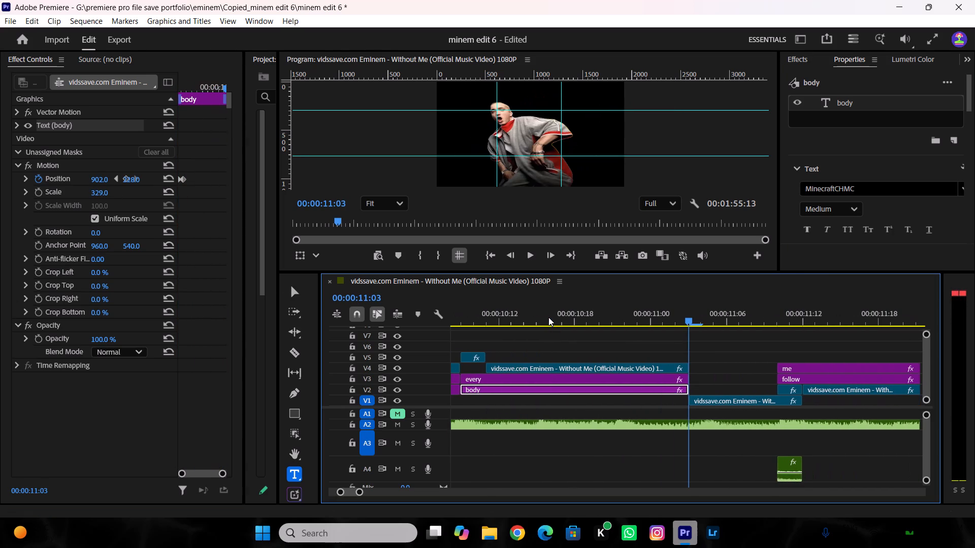
Play onward to 00:00:12:05 and change the font of the me title text on V4 to MinecraftCHMC.
{"action": "key", "text": "space"}
{"action": "key", "text": "space"}
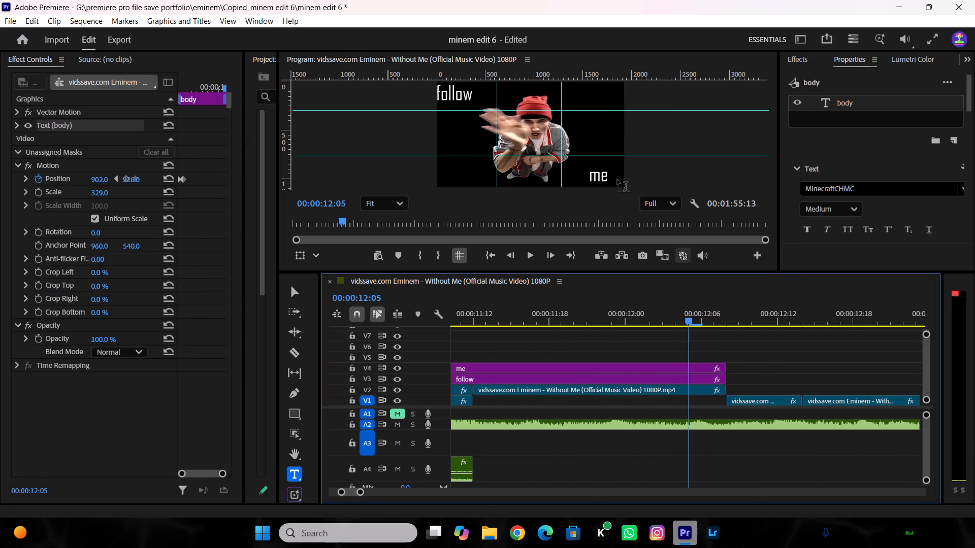
{"action": "left_click_drag", "start_coordinate": [606, 177], "coordinate": [583, 180]}
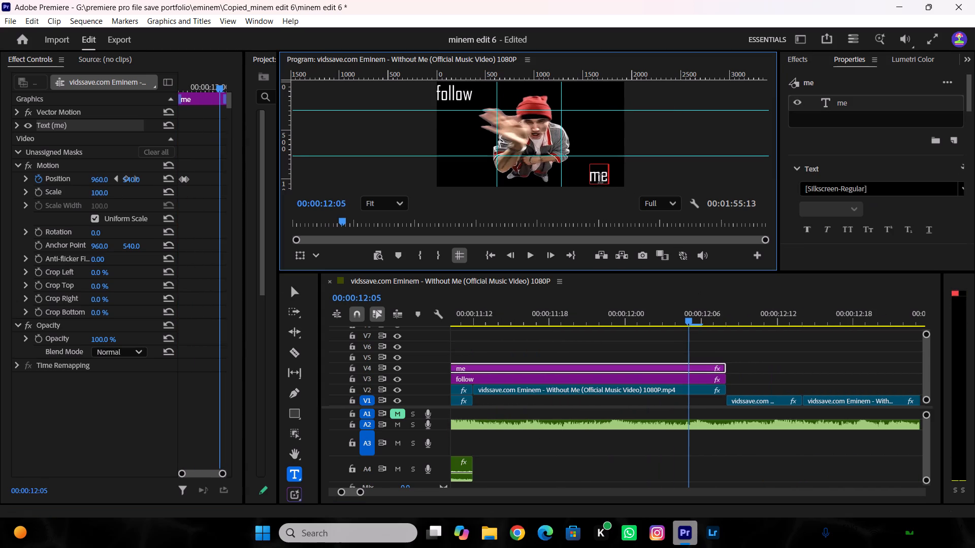
{"action": "left_click_drag", "start_coordinate": [606, 179], "coordinate": [589, 180]}
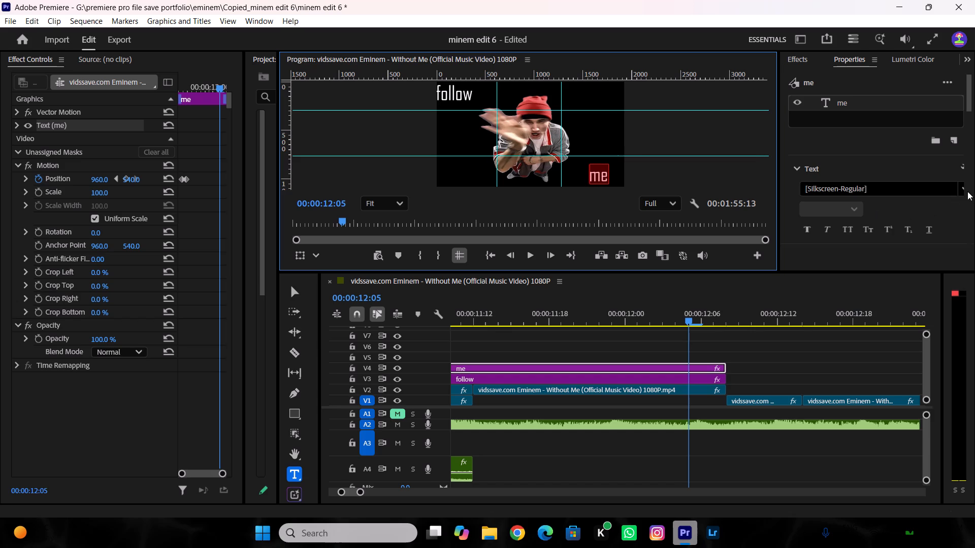
{"action": "left_click", "coordinate": [958, 190]}
{"action": "left_click", "coordinate": [890, 229]}
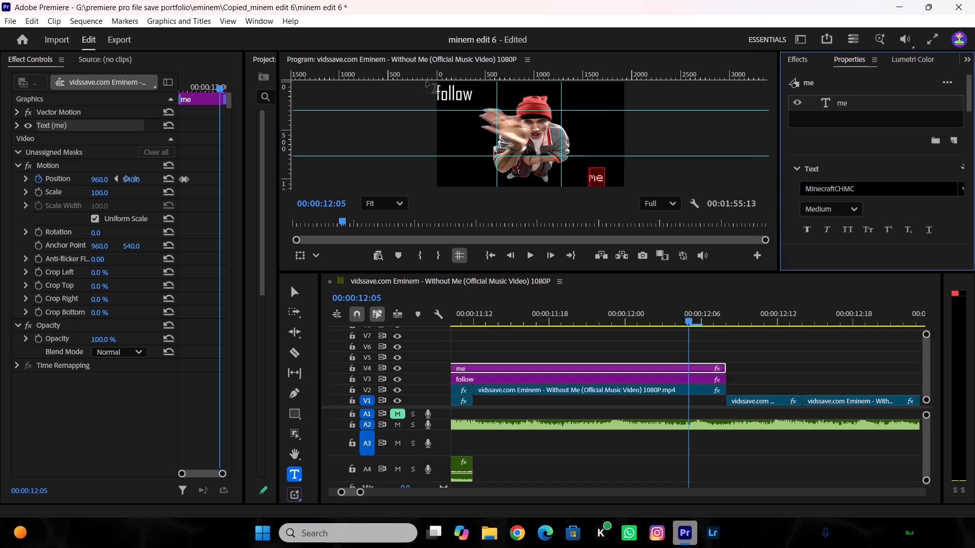
Change the font of the follow title text on V3 to MinecraftCHMC.
{"action": "left_click", "coordinate": [466, 93]}
{"action": "left_click", "coordinate": [470, 93]}
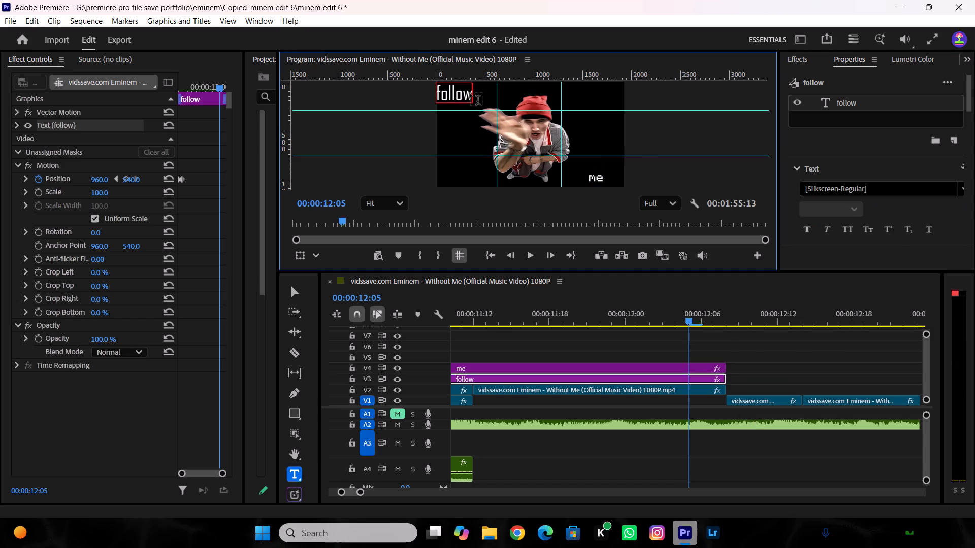
{"action": "left_click_drag", "start_coordinate": [470, 93], "coordinate": [435, 93]}
{"action": "left_click_drag", "start_coordinate": [439, 93], "coordinate": [469, 94]}
{"action": "left_click", "coordinate": [468, 94]}
{"action": "left_click_drag", "start_coordinate": [469, 94], "coordinate": [421, 91]}
{"action": "left_click", "coordinate": [960, 191]}
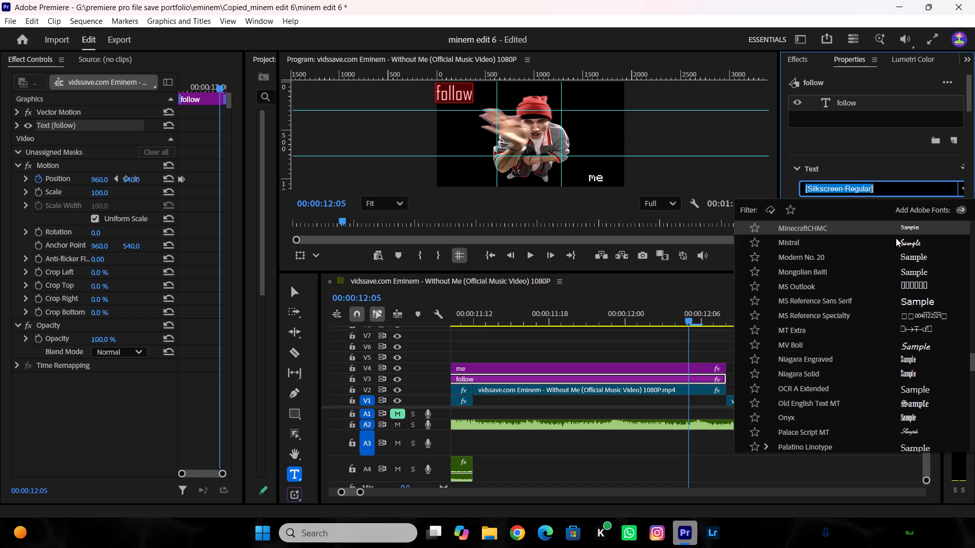
{"action": "left_click", "coordinate": [899, 229]}
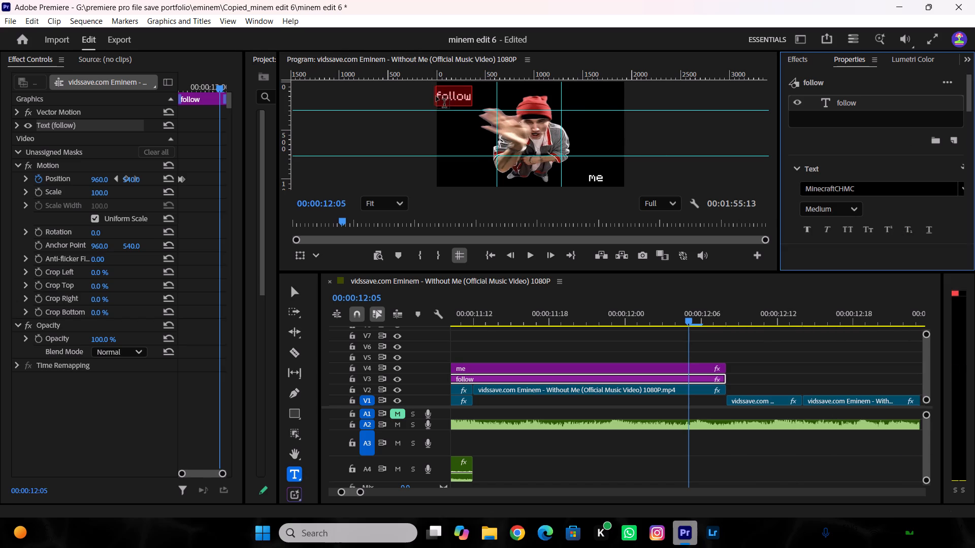
Replace the wording of the follow title on V3 with FOLLOW in capitals.
{"action": "left_click", "coordinate": [467, 100]}
{"action": "left_click", "coordinate": [470, 100]}
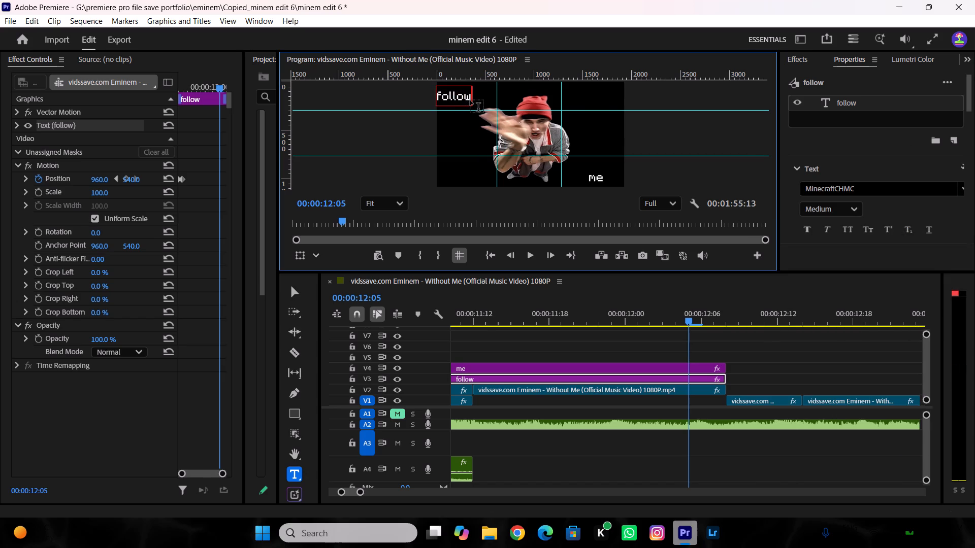
{"action": "key", "text": "BackSpace"}
{"action": "key", "text": "BackSpace"}
{"action": "key", "text": "BackSpace"}
{"action": "key", "text": "BackSpace"}
{"action": "key", "text": "BackSpace"}
{"action": "key", "text": "BackSpace"}
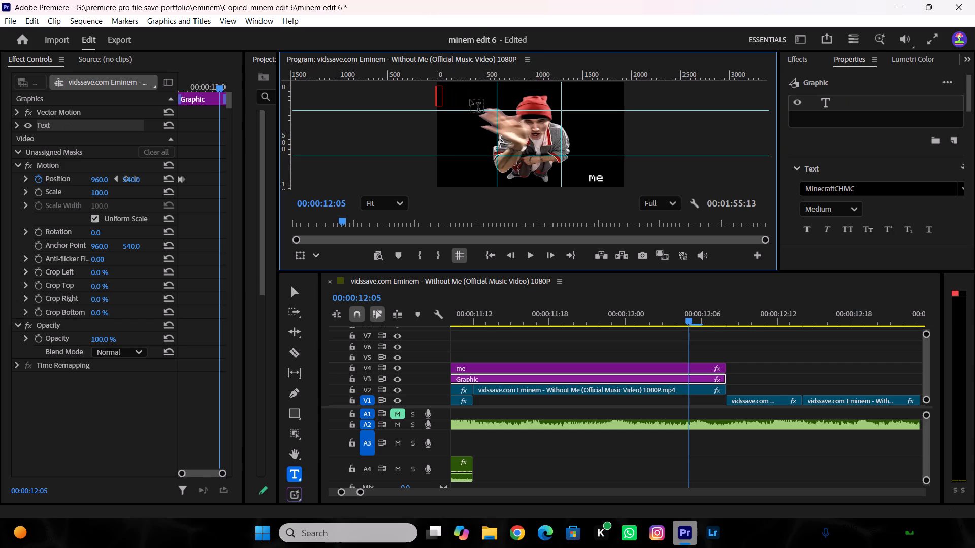
{"action": "type", "text": "FOLLOW ME"}
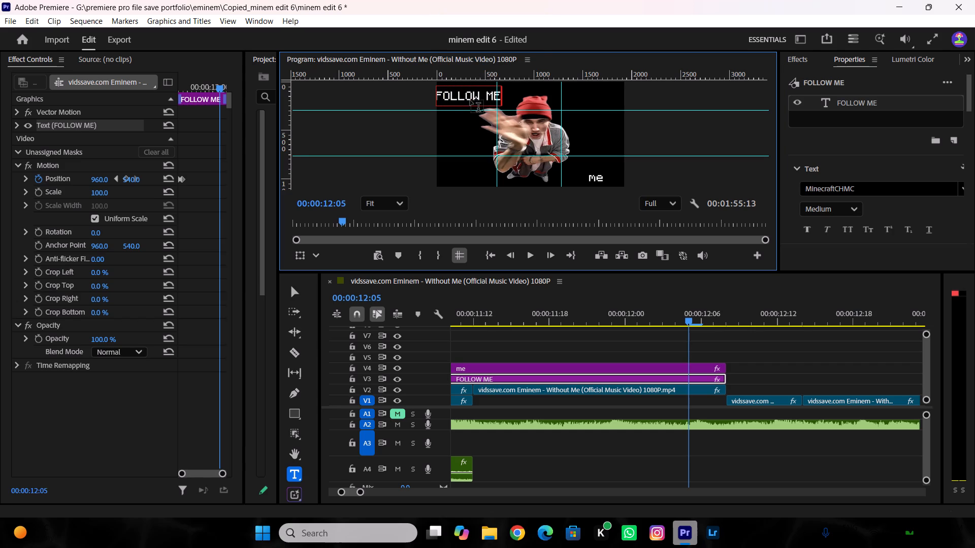
{"action": "key", "text": "BackSpace"}
{"action": "key", "text": "BackSpace"}
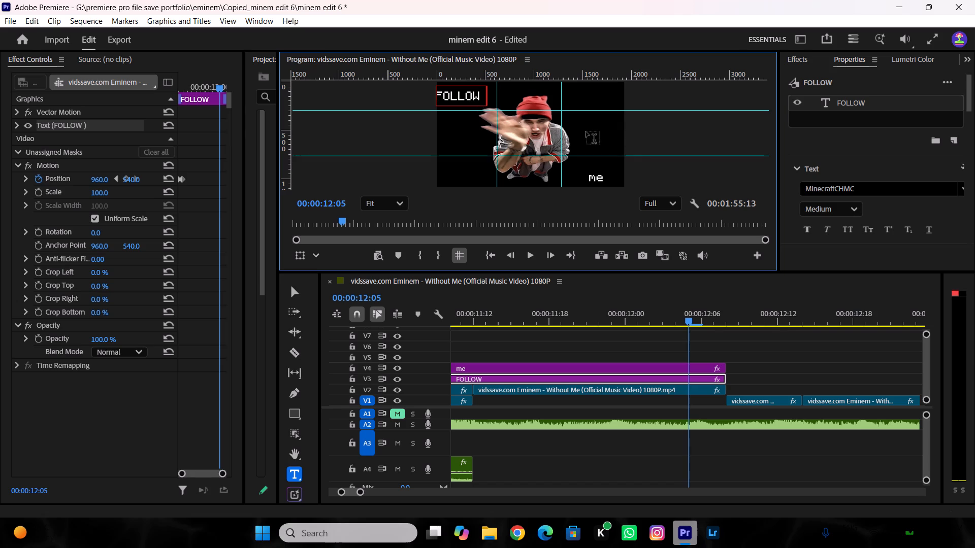
Replace the wording of the me title on V4 with ME in capitals.
{"action": "left_click", "coordinate": [600, 180]}
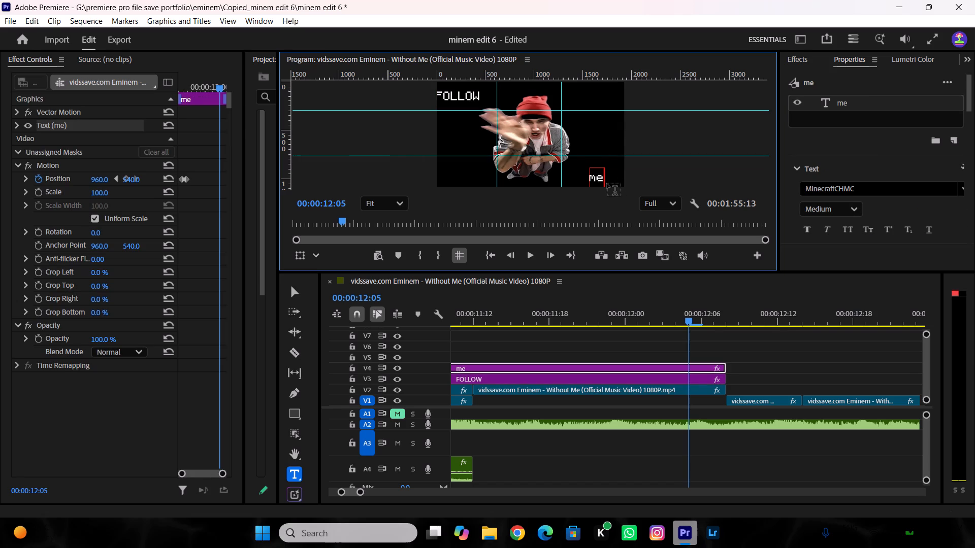
{"action": "key", "text": "BackSpace"}
{"action": "key", "text": "BackSpace"}
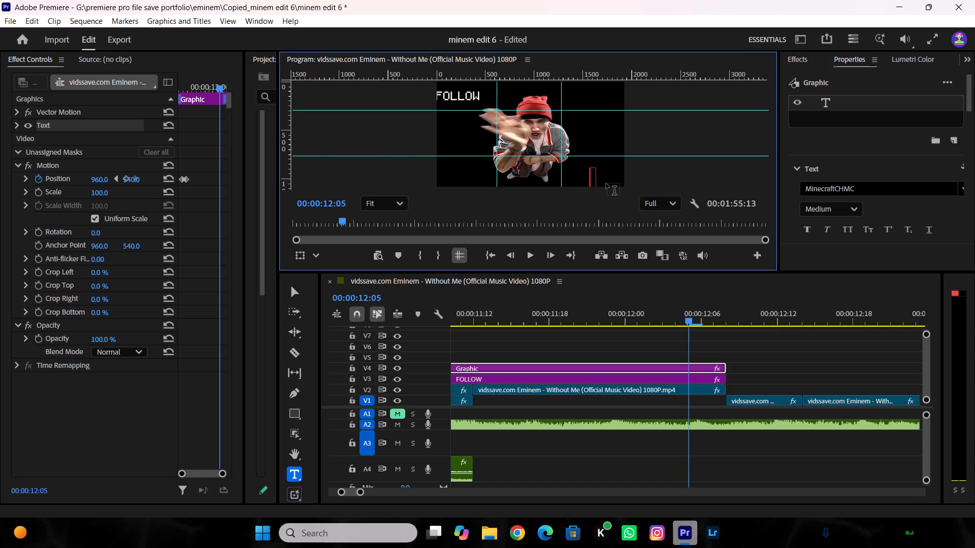
{"action": "type", "text": "ME"}
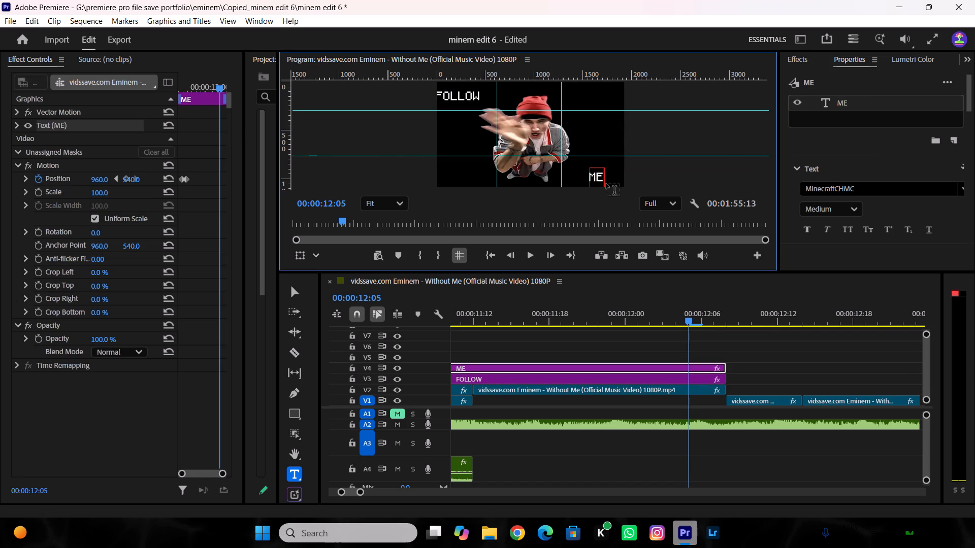
{"action": "key", "text": "Return"}
Play back from about 00:00:10:15 to 00:00:15:19 and change the font of the without me title text on V2 to MinecraftCHMC.
{"action": "left_click_drag", "start_coordinate": [677, 315], "coordinate": [437, 324]}
{"action": "key", "text": "space"}
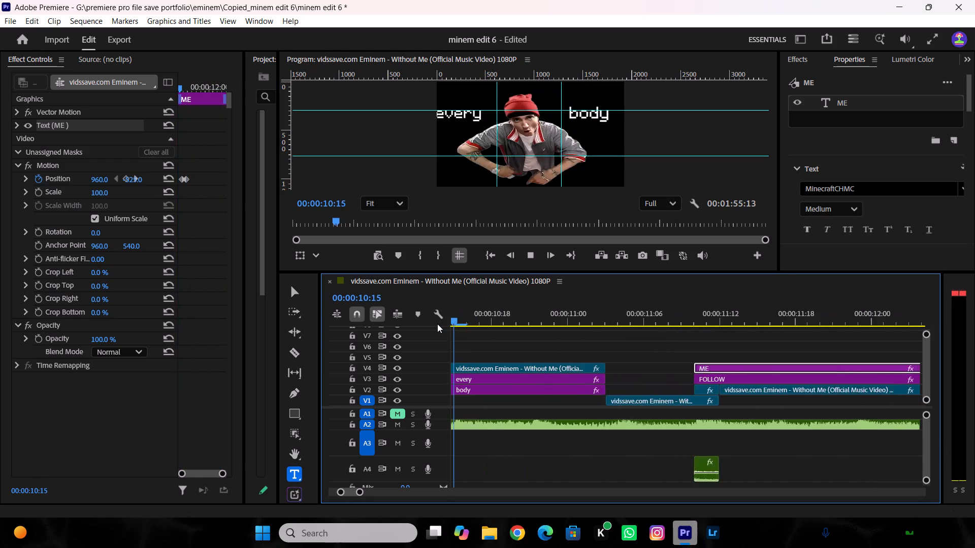
{"action": "key", "text": "space"}
{"action": "key", "text": "space"}
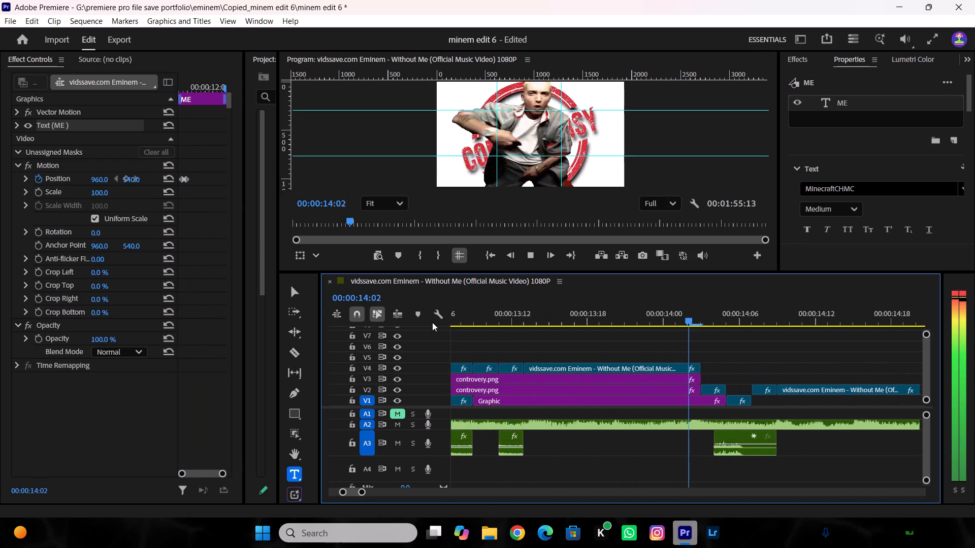
{"action": "key", "text": "space"}
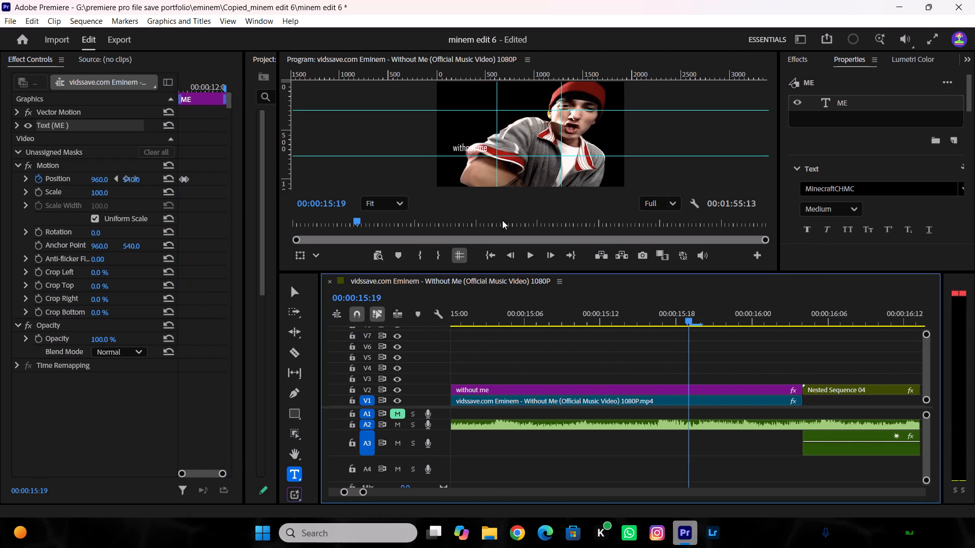
{"action": "left_click", "coordinate": [483, 148]}
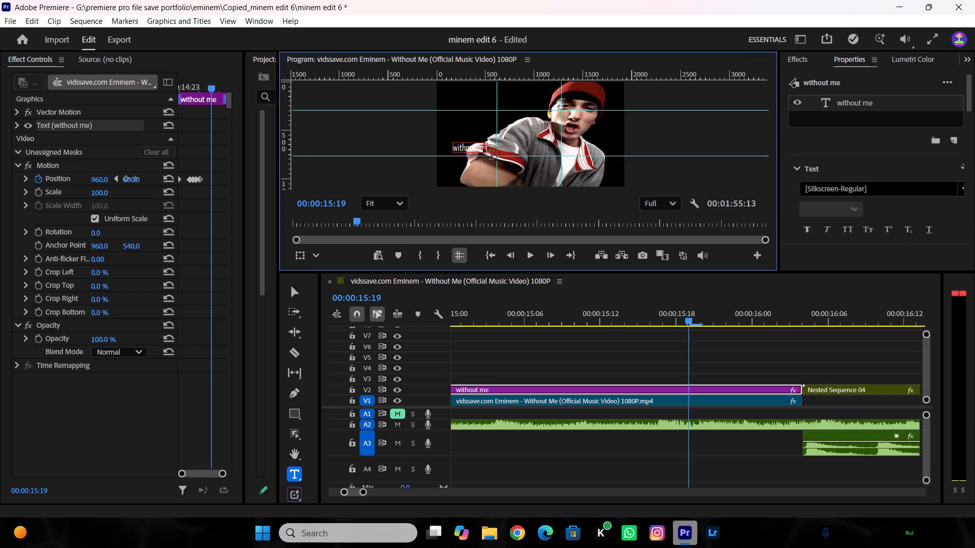
{"action": "left_click_drag", "start_coordinate": [485, 147], "coordinate": [443, 152]}
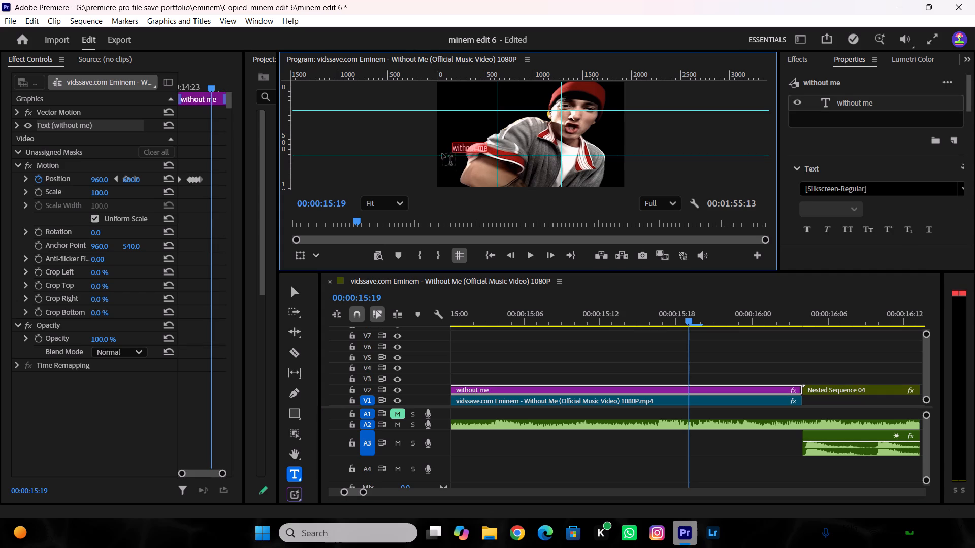
{"action": "left_click", "coordinate": [963, 190]}
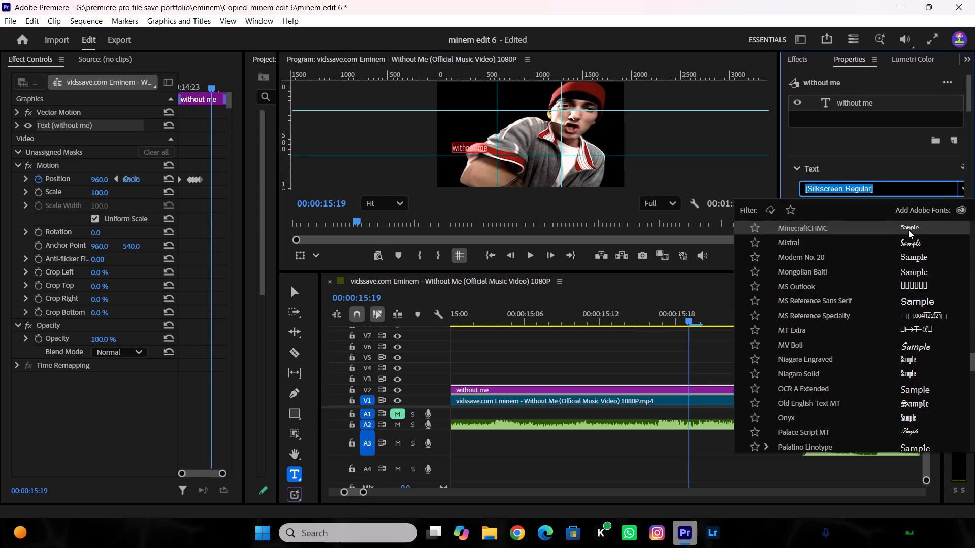
{"action": "left_click", "coordinate": [908, 230]}
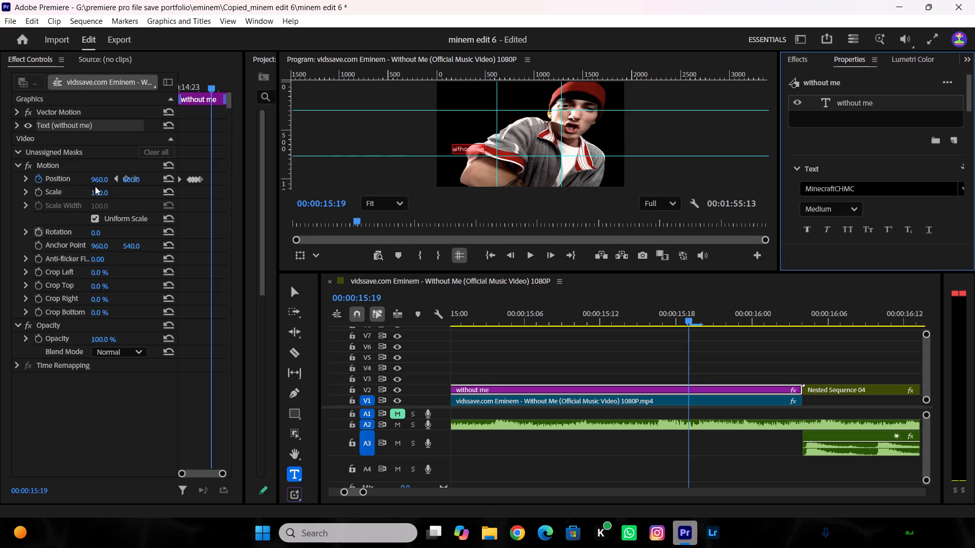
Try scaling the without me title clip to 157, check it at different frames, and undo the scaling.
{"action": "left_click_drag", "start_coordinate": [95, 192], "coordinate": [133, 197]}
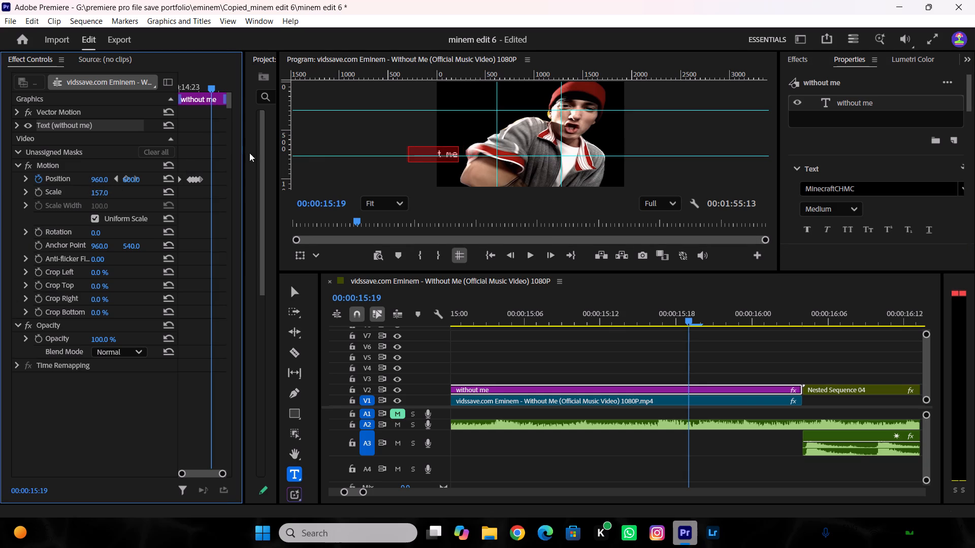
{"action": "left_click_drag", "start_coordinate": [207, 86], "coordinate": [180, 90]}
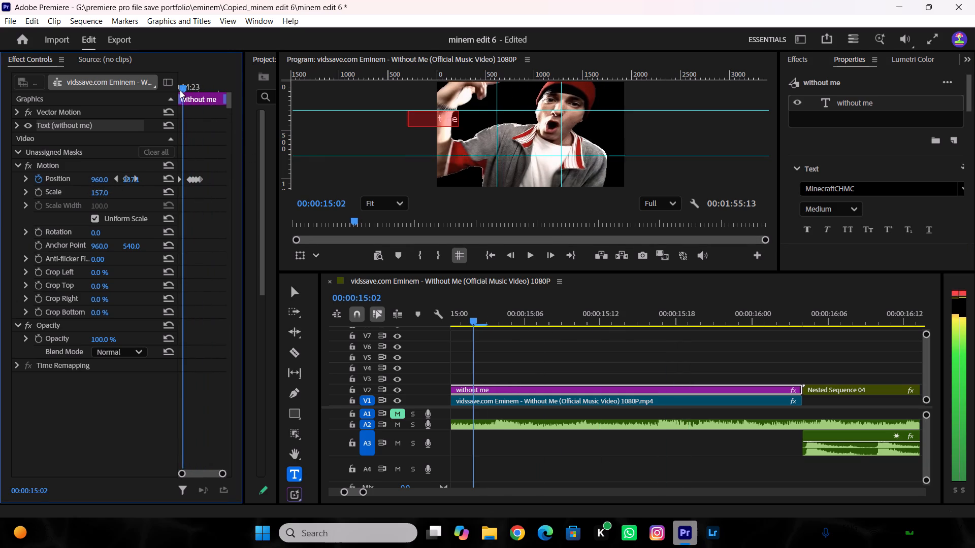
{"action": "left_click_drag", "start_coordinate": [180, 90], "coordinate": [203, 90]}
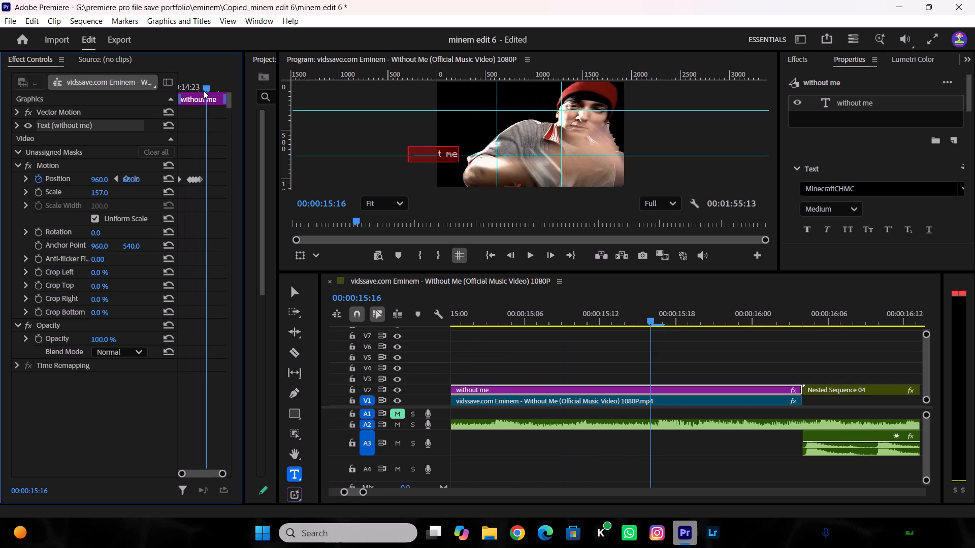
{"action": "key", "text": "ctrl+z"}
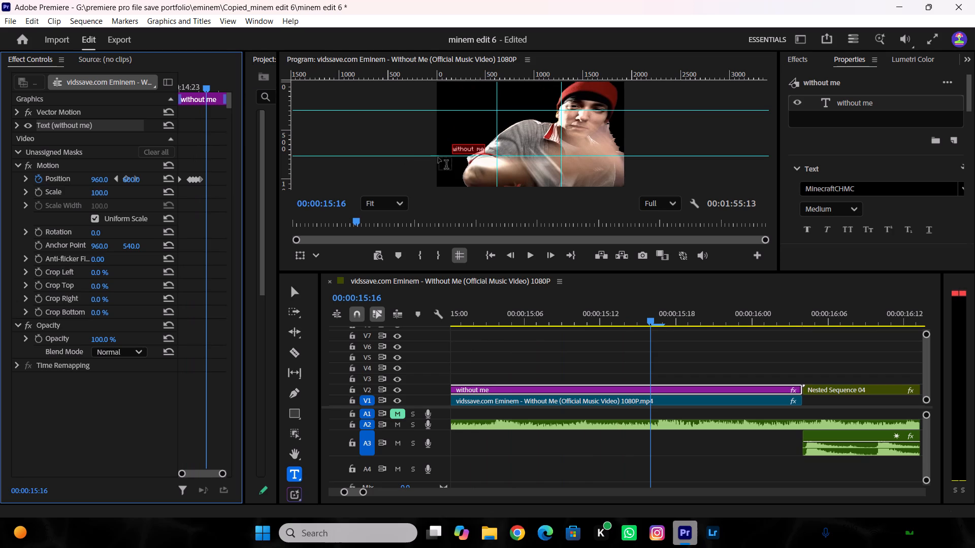
Replace the wording of the without me title on V2 with WITHOUT ME in capitals on a single line.
{"action": "left_click", "coordinate": [484, 151]}
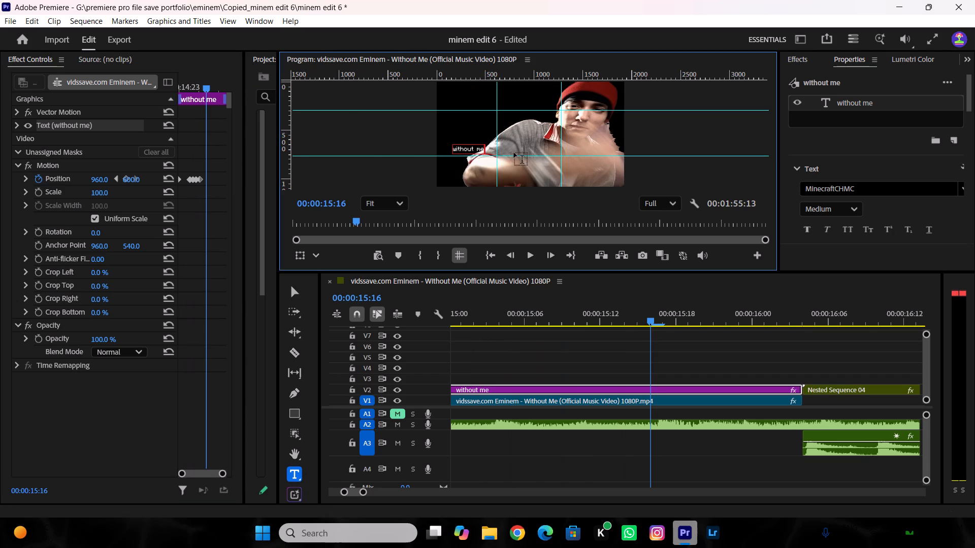
{"action": "key", "text": "BackSpace"}
{"action": "key", "text": "BackSpace"}
{"action": "key", "text": "BackSpace"}
{"action": "key", "text": "BackSpace"}
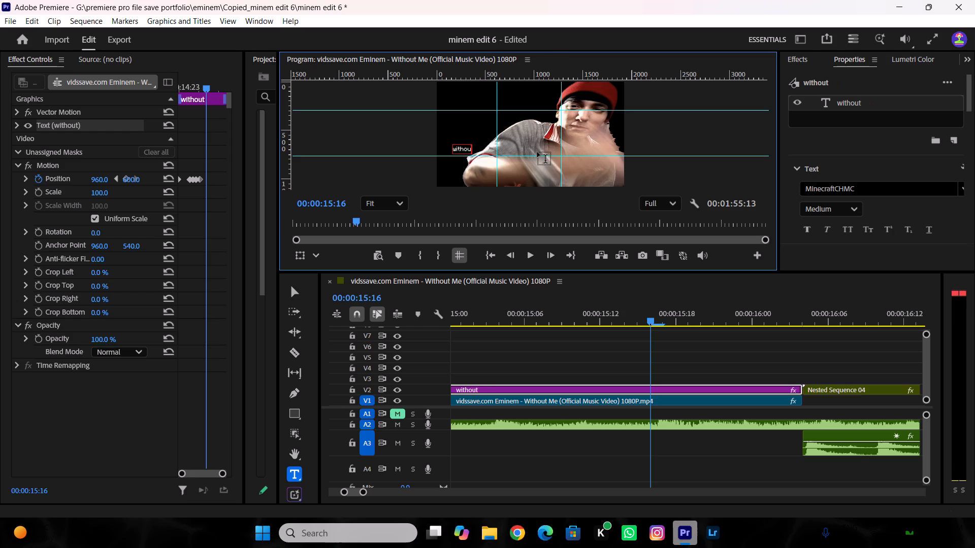
{"action": "key", "text": "BackSpace"}
{"action": "key", "text": "BackSpace"}
{"action": "key", "text": "BackSpace"}
{"action": "key", "text": "BackSpace"}
{"action": "key", "text": "BackSpace"}
{"action": "key", "text": "BackSpace"}
{"action": "key", "text": "BackSpace"}
{"action": "key", "text": "BackSpace"}
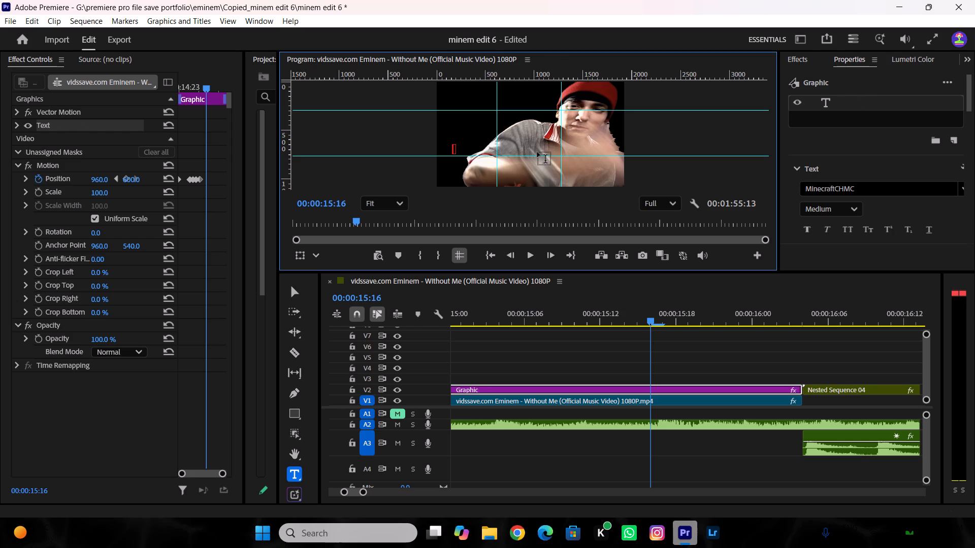
{"action": "type", "text": "WITHOUT M"}
{"action": "key", "text": "e"}
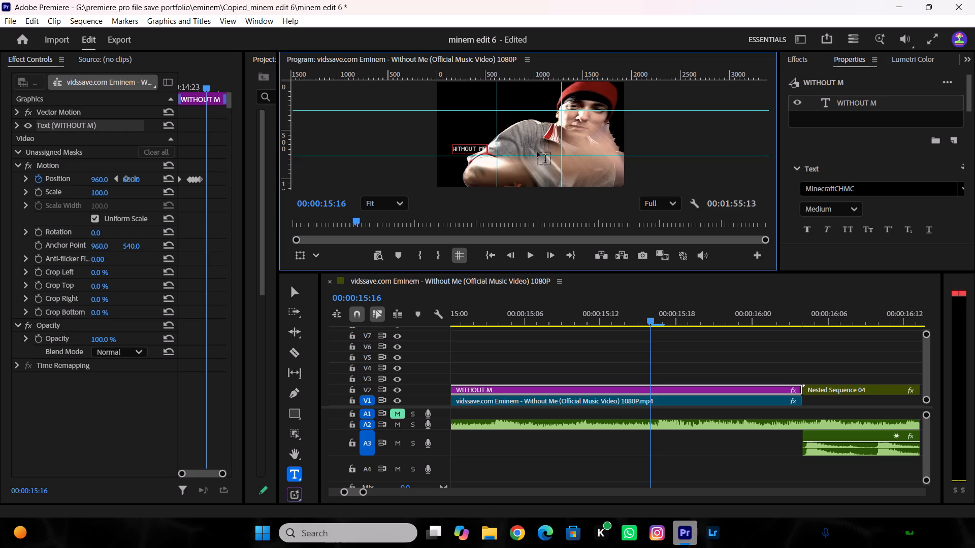
{"action": "key", "text": "Return"}
{"action": "key", "text": "BackSpace"}
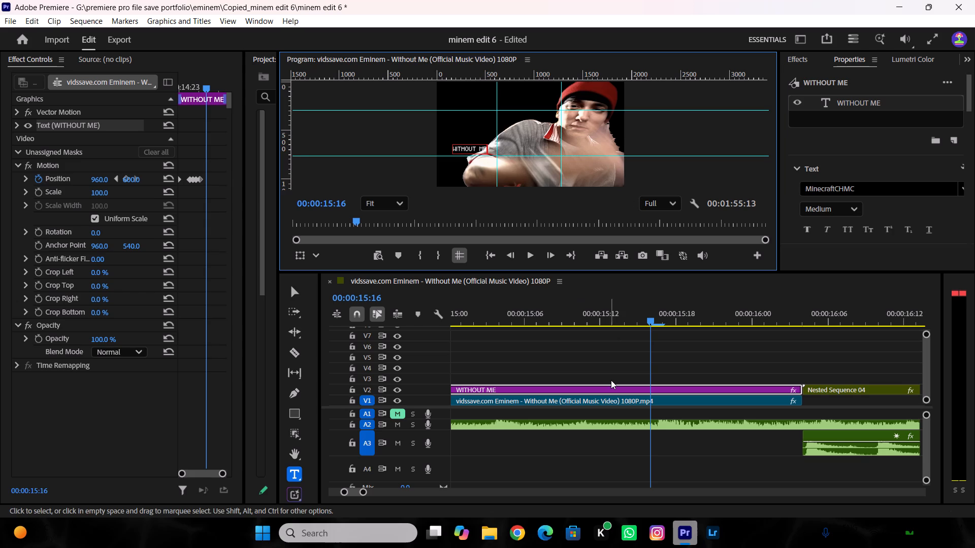
{"action": "left_click", "coordinate": [611, 380]}
{"action": "left_click", "coordinate": [611, 387]}
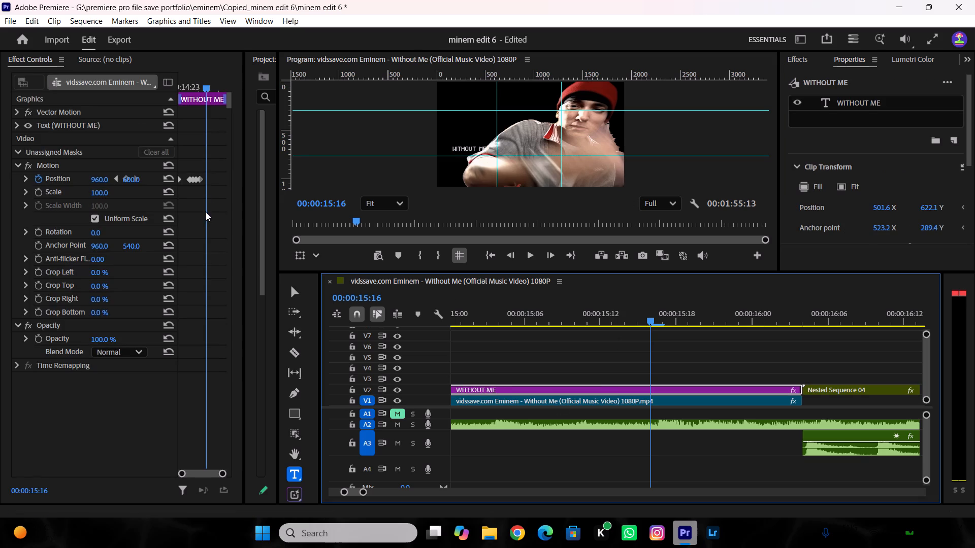
Check the WITHOUT ME title's movement around 00:00:15:06 and play the following section past 00:00:18:07.
{"action": "left_click_drag", "start_coordinate": [209, 83], "coordinate": [190, 86]}
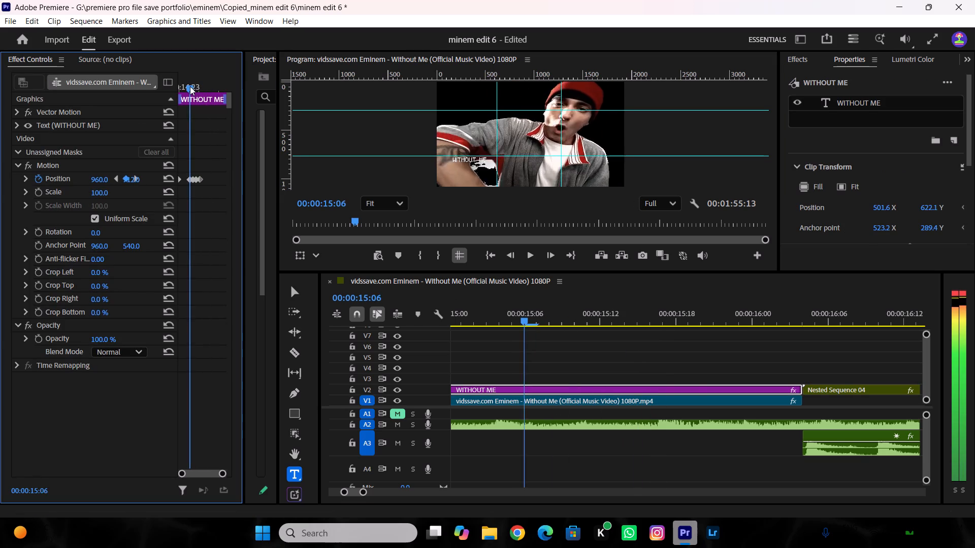
{"action": "left_click_drag", "start_coordinate": [190, 86], "coordinate": [187, 95]}
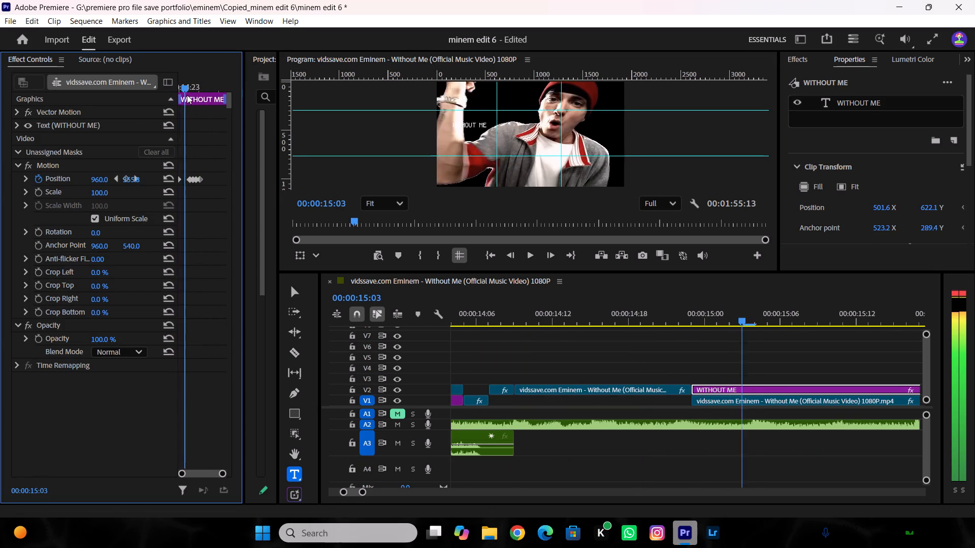
{"action": "left_click_drag", "start_coordinate": [187, 95], "coordinate": [190, 96]}
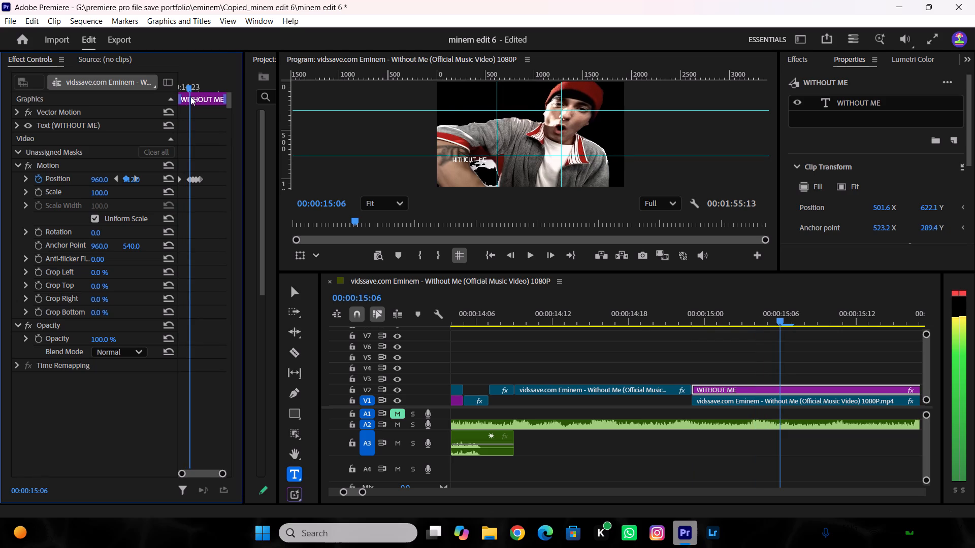
{"action": "left_click_drag", "start_coordinate": [190, 96], "coordinate": [135, 111]}
{"action": "key", "text": "space"}
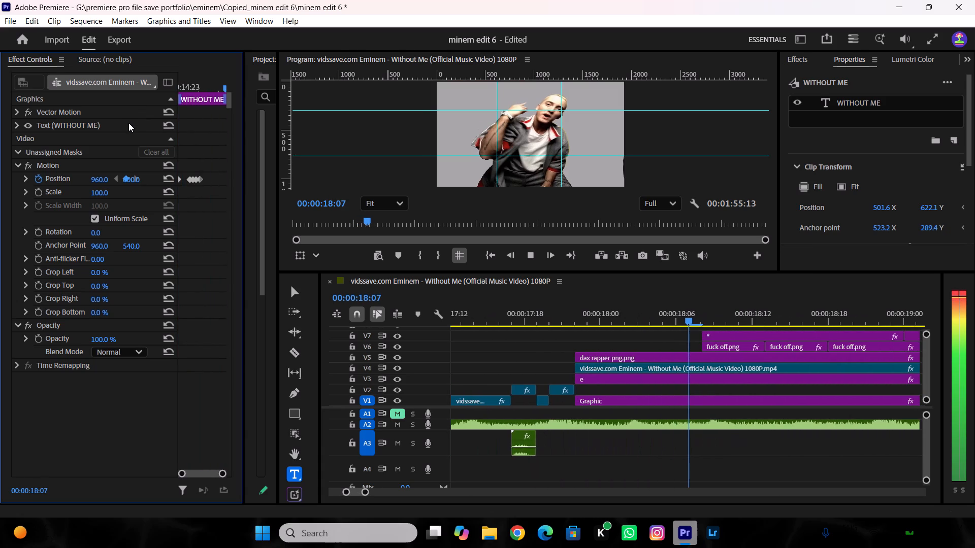
{"action": "key", "text": "space"}
Replay the section after the WITHOUT ME title, check the later titles near 00:00:24:00, and return to 00:00:17:08.
{"action": "left_click_drag", "start_coordinate": [649, 306], "coordinate": [600, 313]}
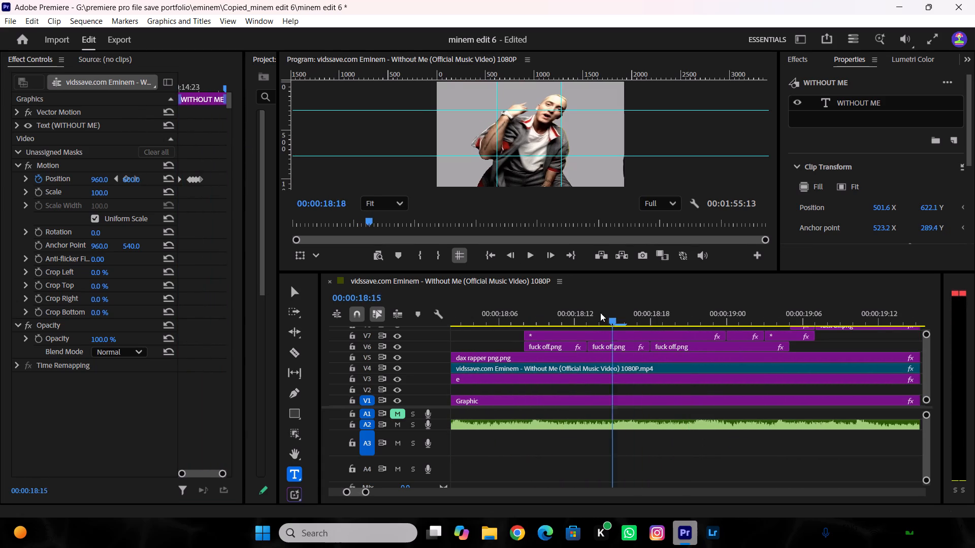
{"action": "left_click_drag", "start_coordinate": [600, 313], "coordinate": [466, 332]}
{"action": "key", "text": "space"}
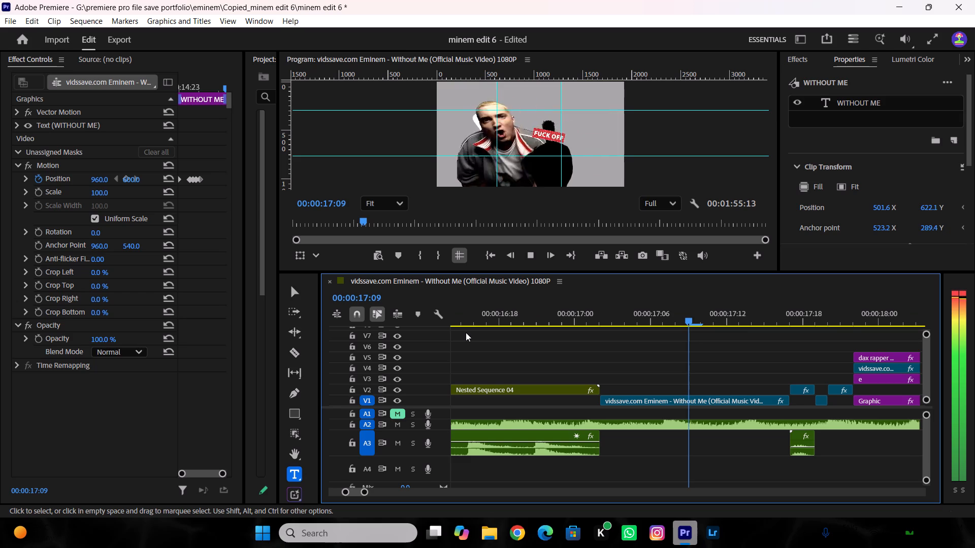
{"action": "key", "text": "space"}
{"action": "key", "text": "space"}
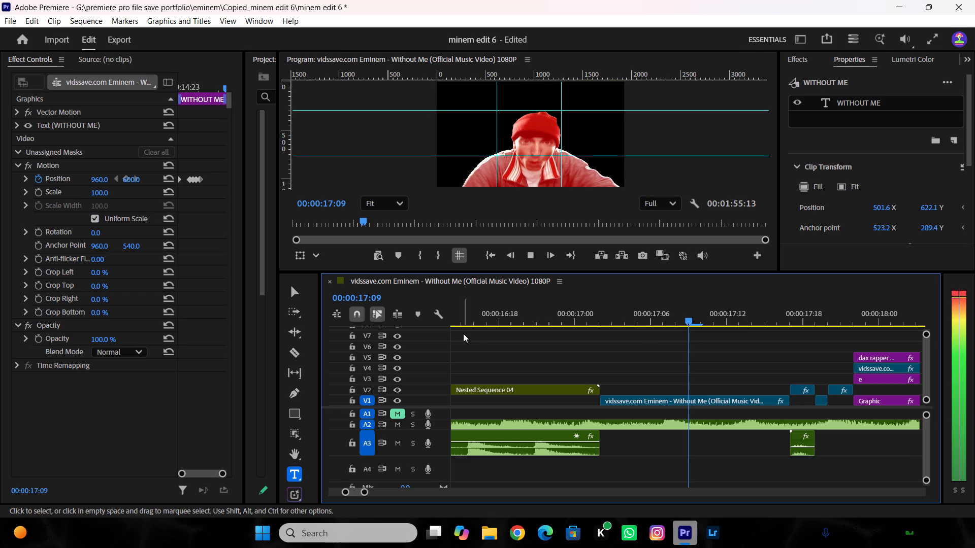
{"action": "key", "text": "space"}
{"action": "left_click_drag", "start_coordinate": [667, 321], "coordinate": [598, 336]}
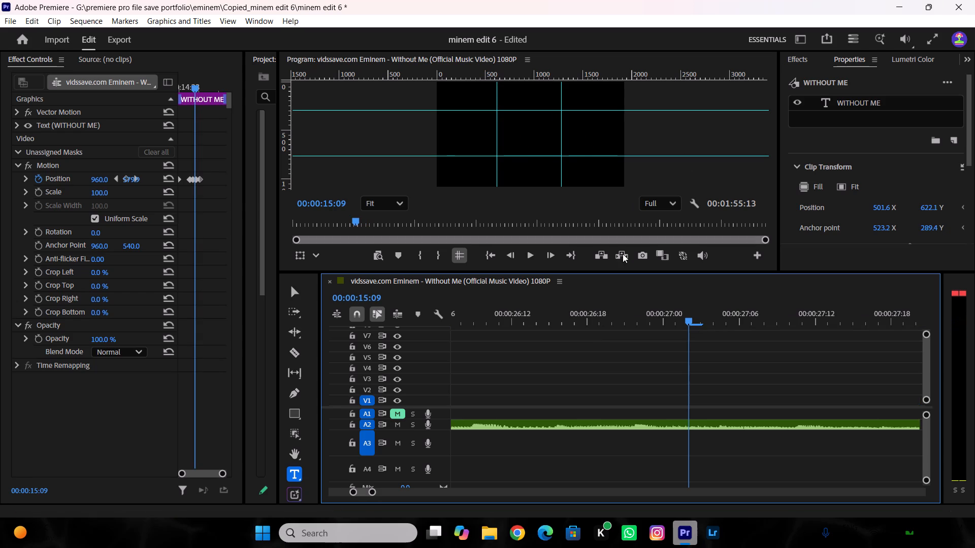
{"action": "left_click_drag", "start_coordinate": [615, 321], "coordinate": [395, 352]}
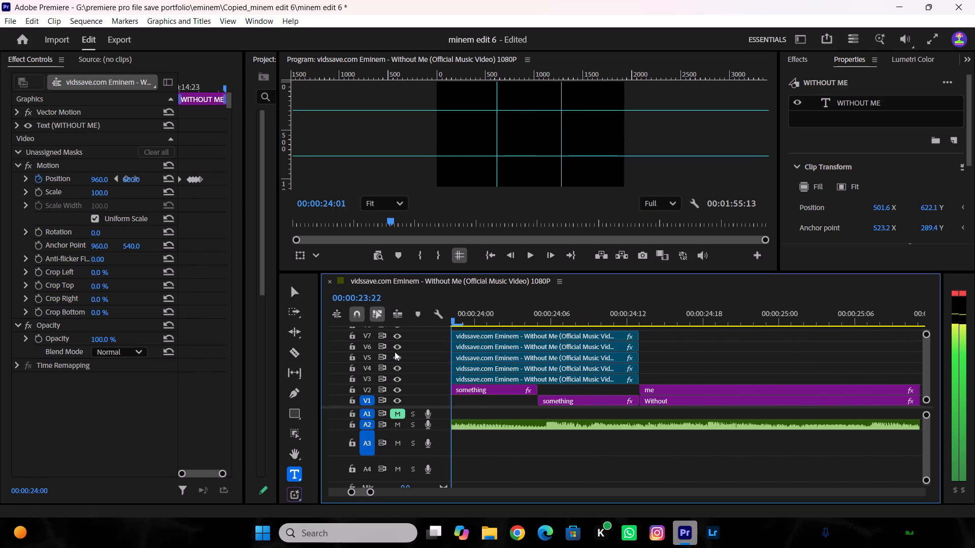
{"action": "left_click_drag", "start_coordinate": [395, 352], "coordinate": [400, 354]}
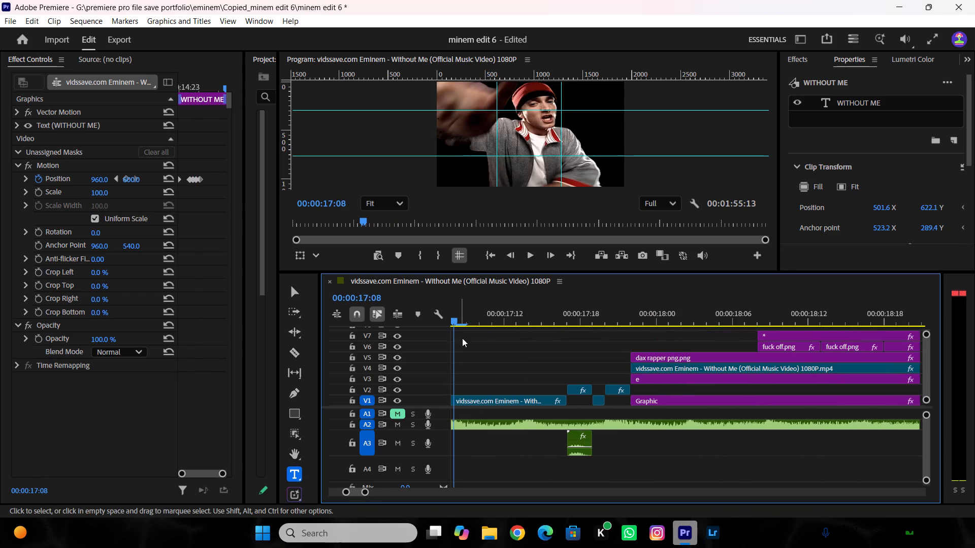
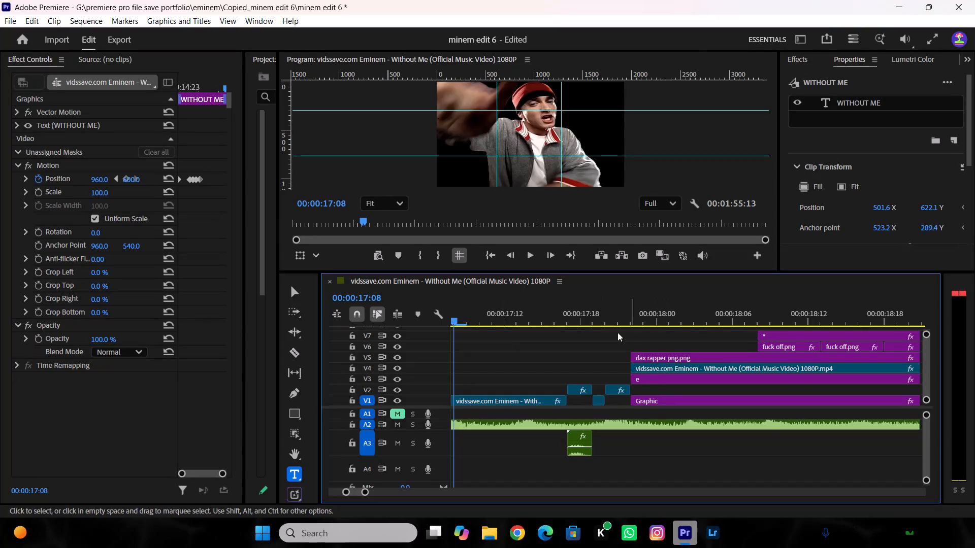
Scrub and play the sequence from 00:00:17:08 to the lowercase something title near 00:00:23:14.
{"action": "left_click_drag", "start_coordinate": [603, 311], "coordinate": [766, 361]}
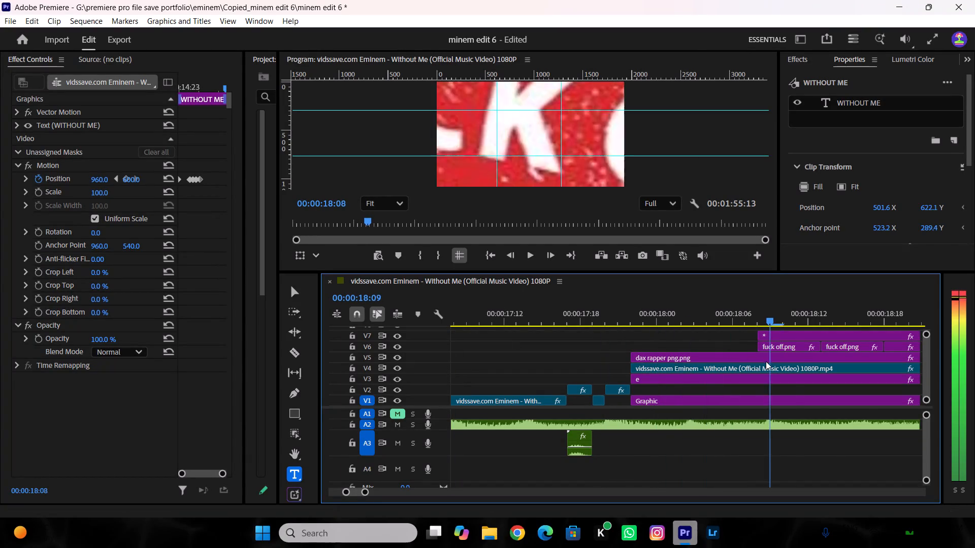
{"action": "left_click_drag", "start_coordinate": [766, 361], "coordinate": [948, 444]}
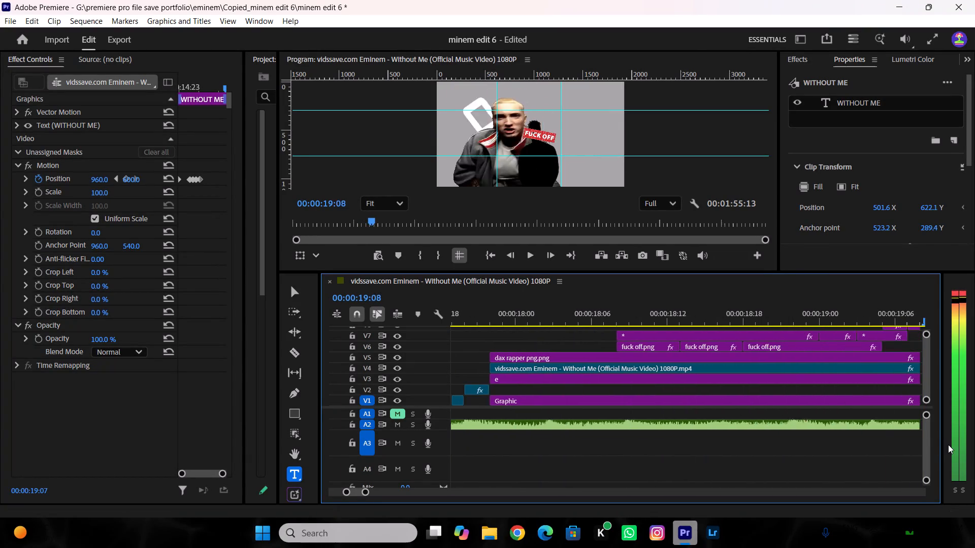
{"action": "left_click_drag", "start_coordinate": [948, 444], "coordinate": [829, 446]}
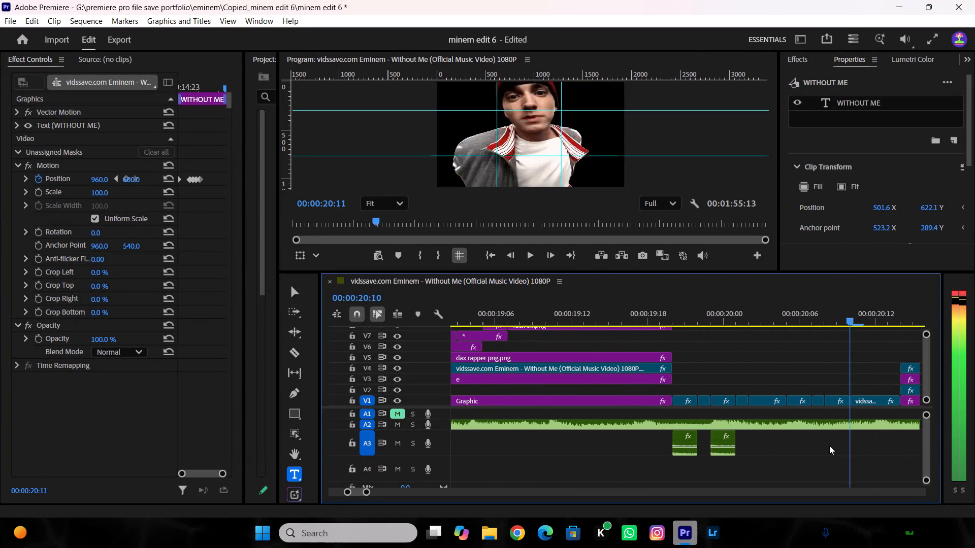
{"action": "left_click_drag", "start_coordinate": [829, 446], "coordinate": [415, 383]}
{"action": "key", "text": "space"}
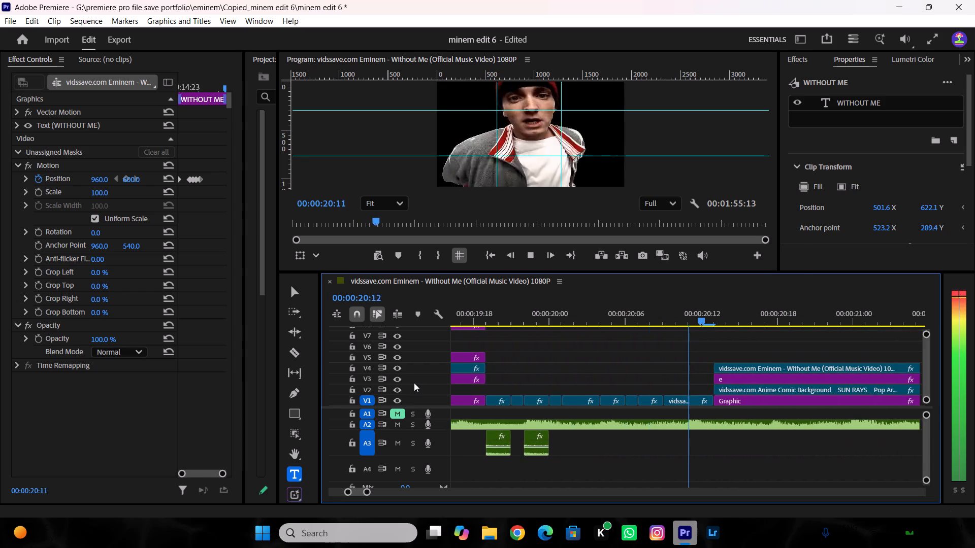
{"action": "key", "text": "space"}
{"action": "key", "text": "space"}
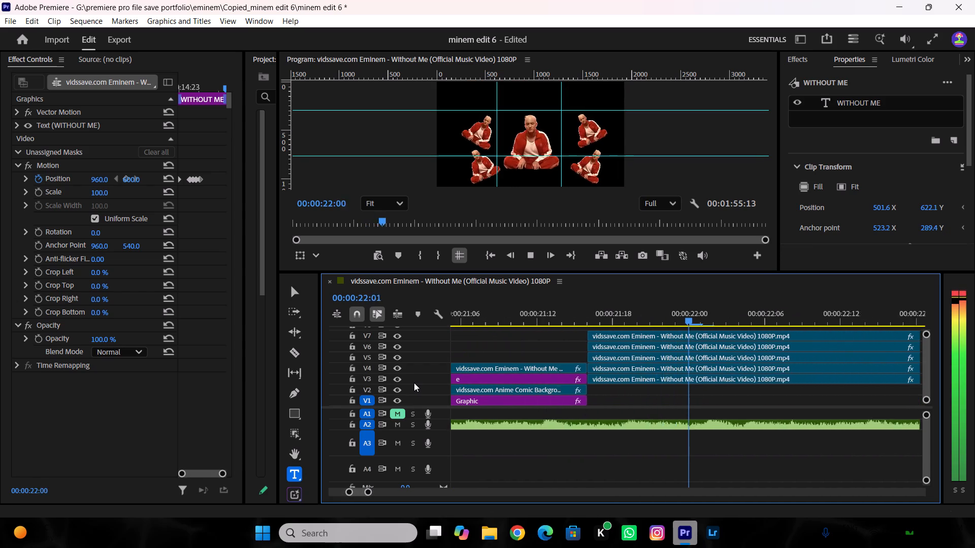
{"action": "key", "text": "space"}
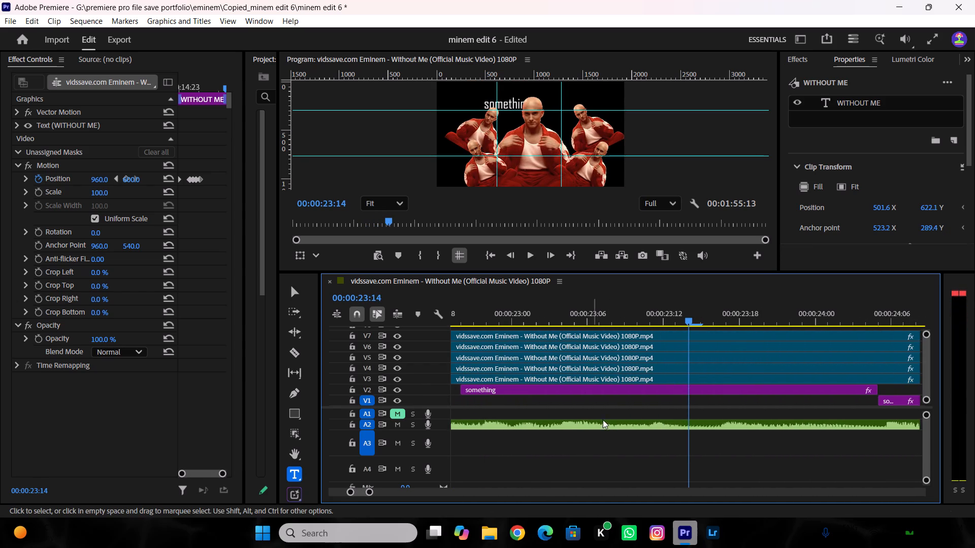
Change the something title on V2 to the MinecraftCHMC font and increase its clip scale at 00:00:23:14.
{"action": "left_click", "coordinate": [596, 389]}
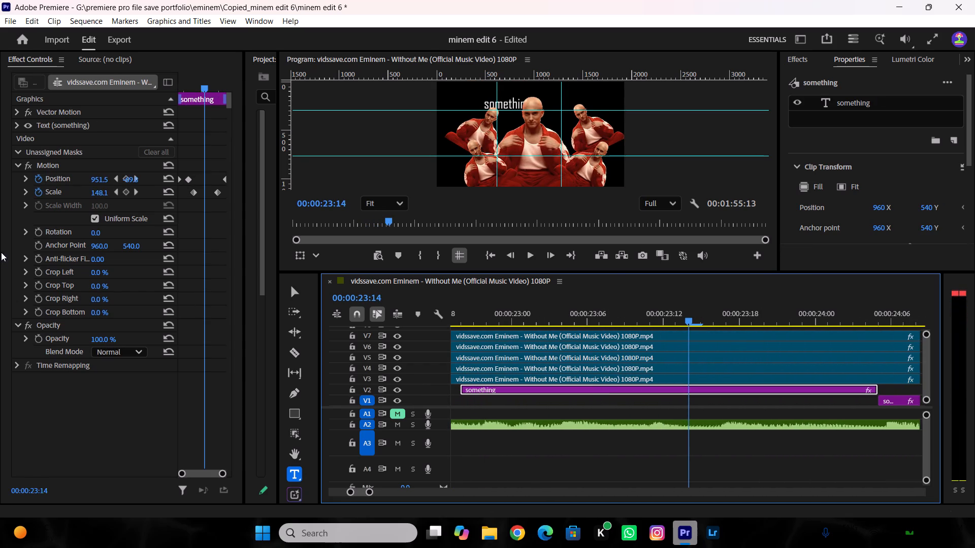
{"action": "left_click", "coordinate": [485, 105]}
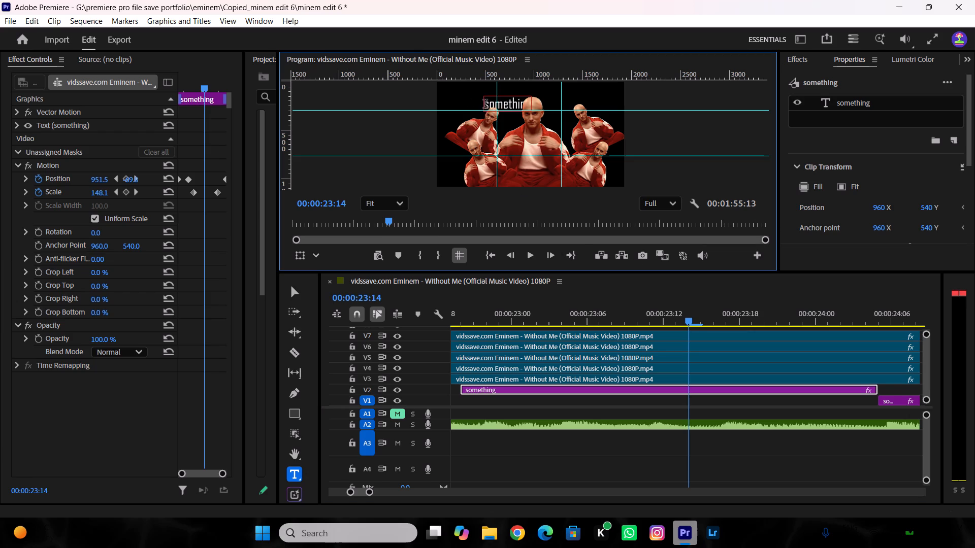
{"action": "left_click_drag", "start_coordinate": [485, 105], "coordinate": [528, 105]}
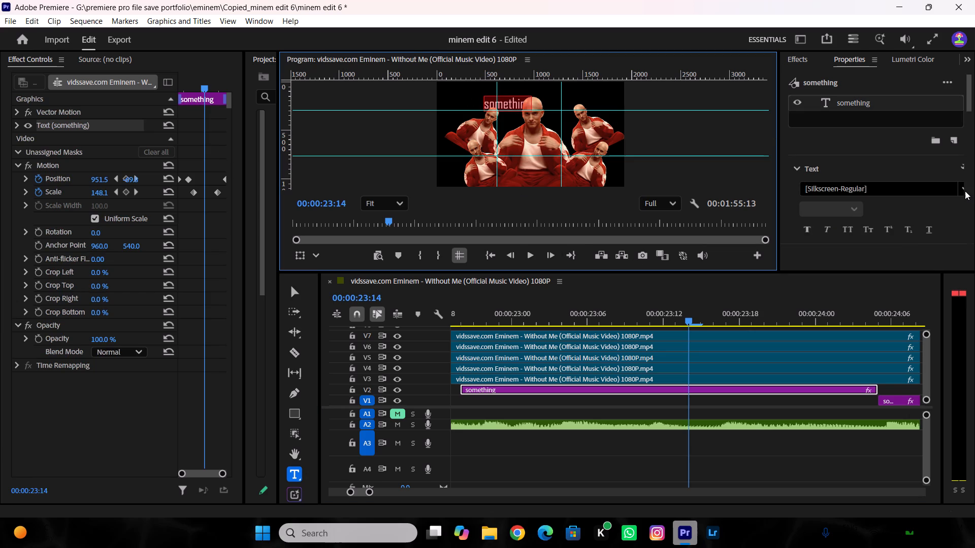
{"action": "left_click", "coordinate": [965, 191]}
{"action": "left_click", "coordinate": [963, 190]}
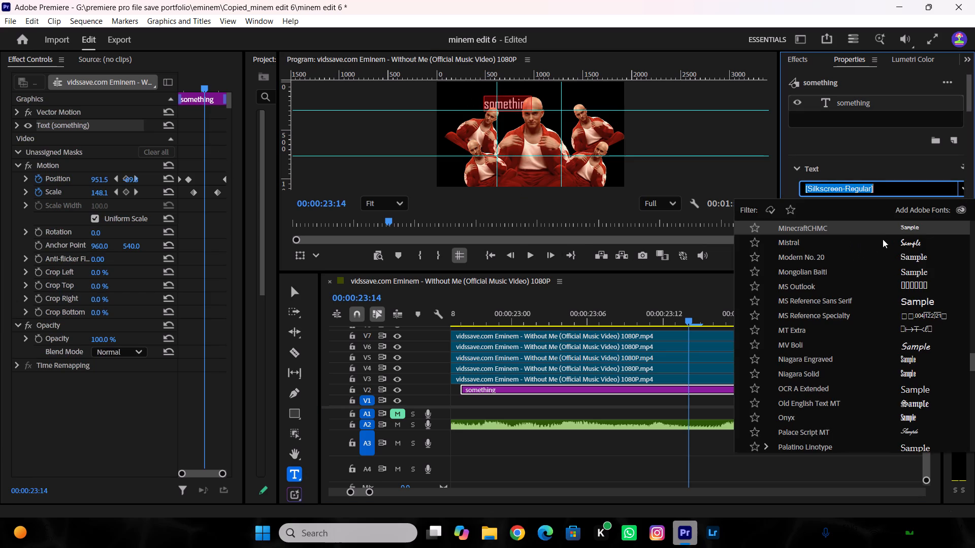
{"action": "left_click", "coordinate": [904, 230]}
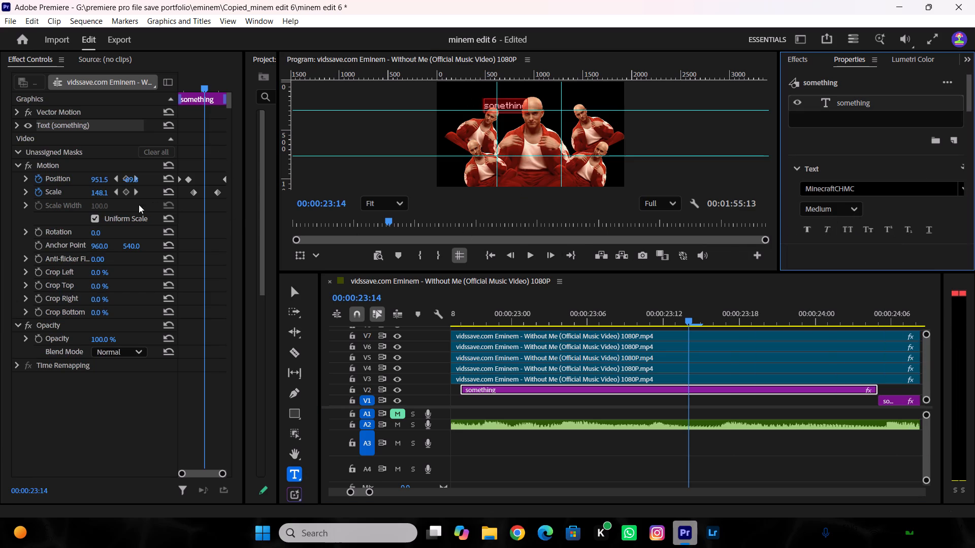
{"action": "left_click_drag", "start_coordinate": [101, 194], "coordinate": [135, 198]}
Review the restyled something title from its start and play on to the Without and me titles at 00:00:25:09.
{"action": "left_click_drag", "start_coordinate": [703, 326], "coordinate": [644, 320]}
{"action": "left_click_drag", "start_coordinate": [663, 315], "coordinate": [608, 320]}
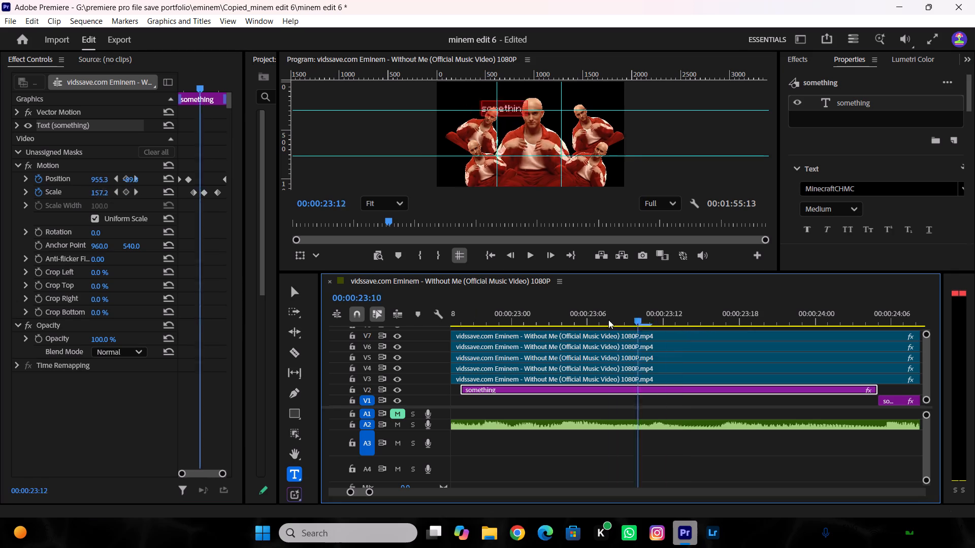
{"action": "left_click_drag", "start_coordinate": [608, 320], "coordinate": [434, 330]}
{"action": "key", "text": "space"}
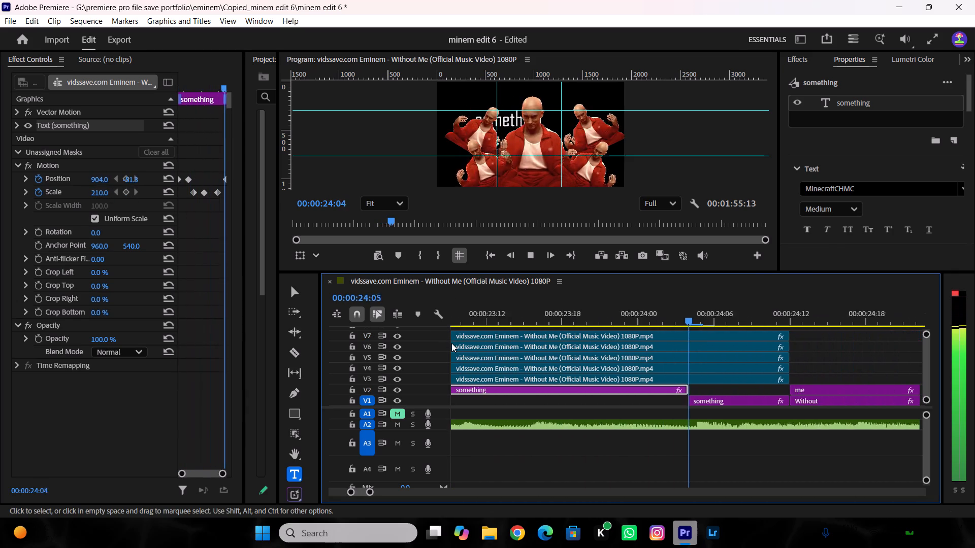
{"action": "key", "text": "space"}
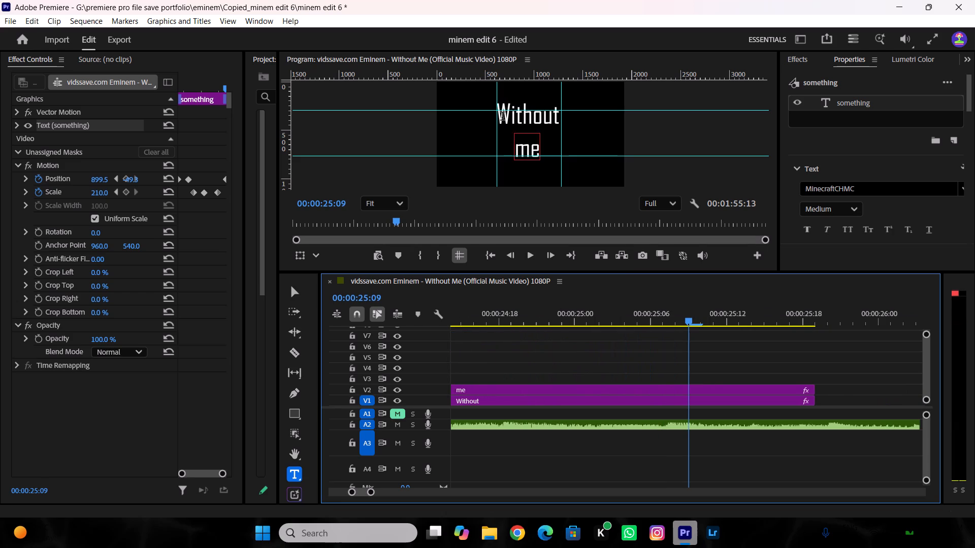
Change the Without title on V1 to the MinecraftCHMC font and enlarge its clip scale.
{"action": "left_click_drag", "start_coordinate": [498, 114], "coordinate": [568, 121]}
{"action": "left_click_drag", "start_coordinate": [558, 117], "coordinate": [513, 117]}
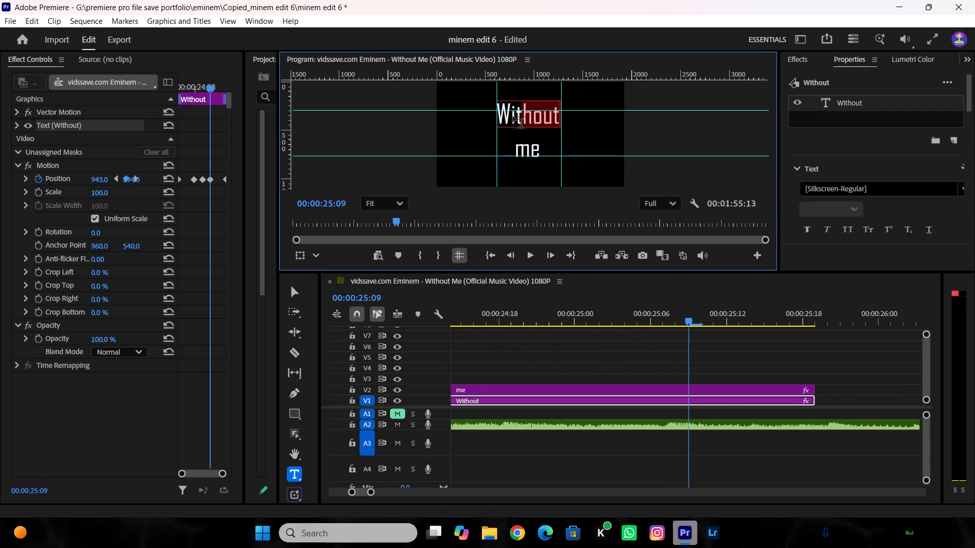
{"action": "left_click_drag", "start_coordinate": [513, 117], "coordinate": [473, 117]}
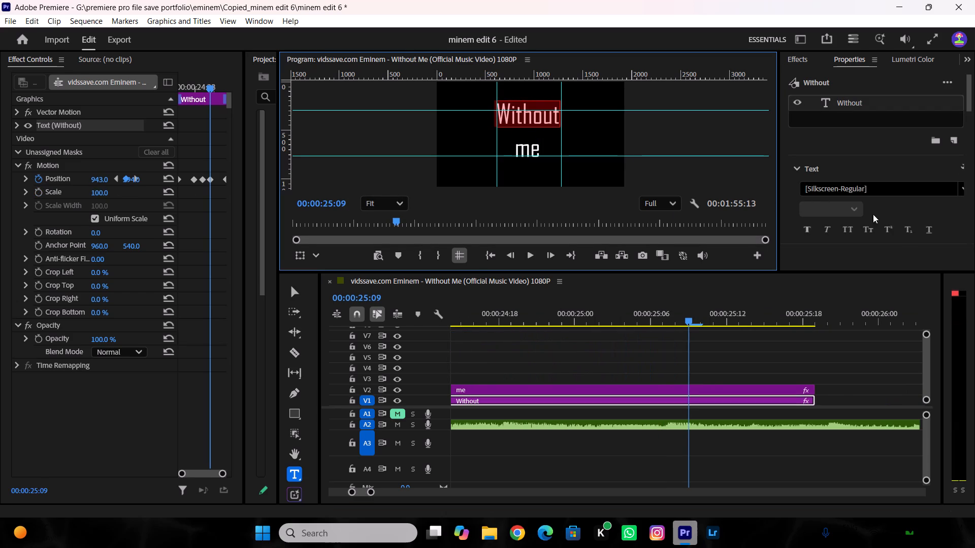
{"action": "left_click", "coordinate": [962, 191]}
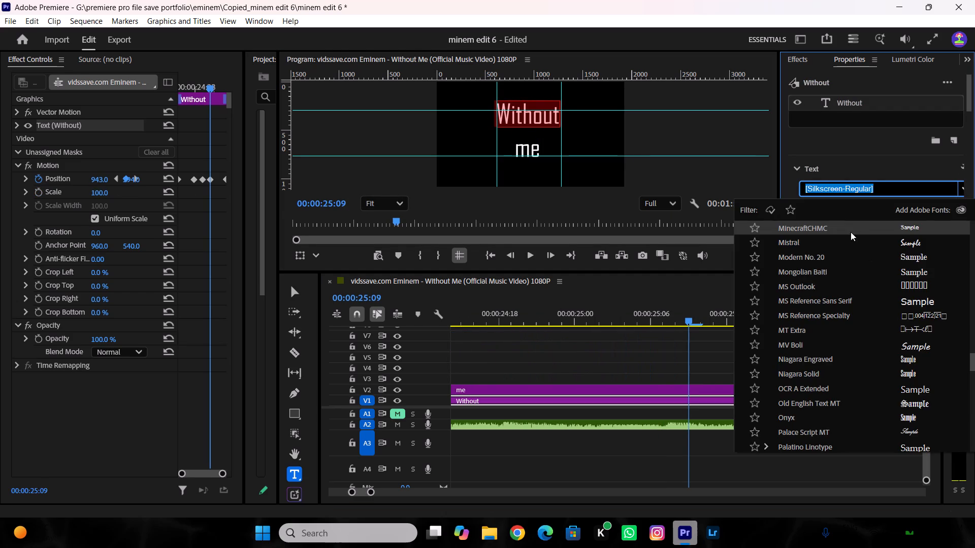
{"action": "left_click", "coordinate": [857, 226]}
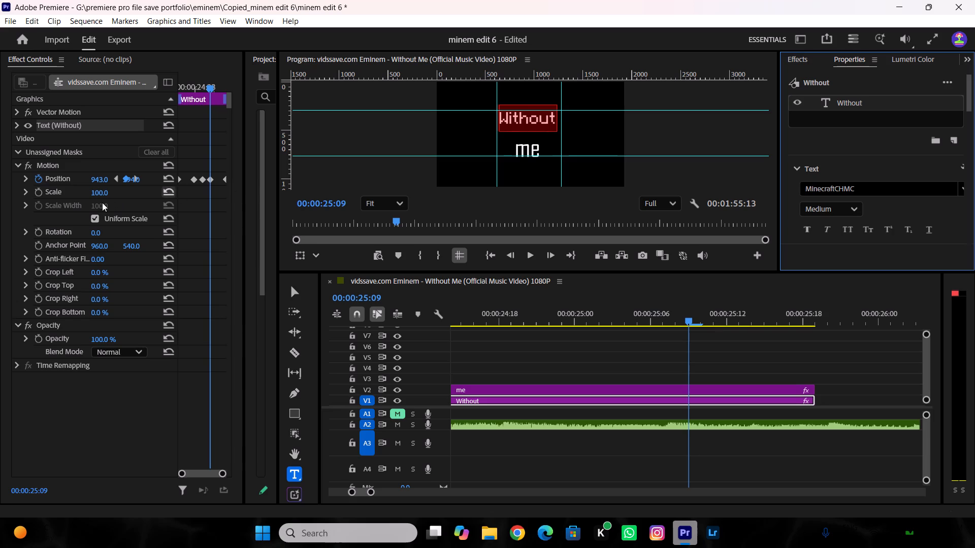
{"action": "left_click_drag", "start_coordinate": [101, 194], "coordinate": [135, 198]}
Change the me title on V2 to the MinecraftCHMC font and set its clip scale to 162.
{"action": "left_click", "coordinate": [531, 152]}
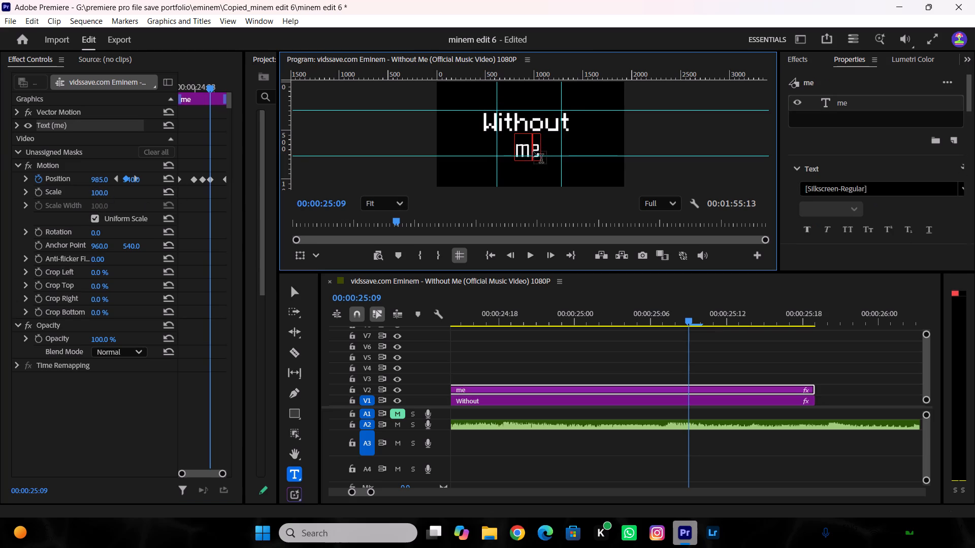
{"action": "left_click_drag", "start_coordinate": [537, 150], "coordinate": [503, 150]}
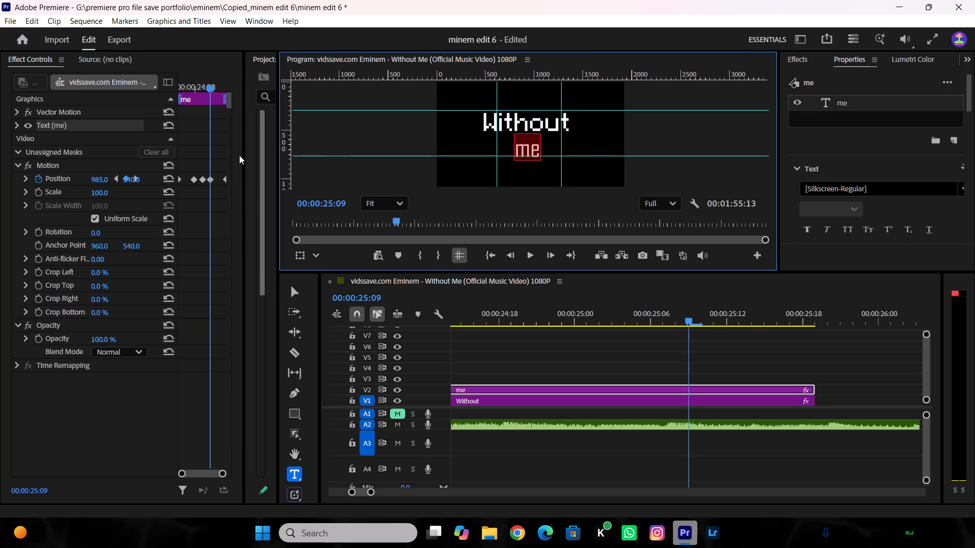
{"action": "left_click_drag", "start_coordinate": [104, 190], "coordinate": [121, 192]}
{"action": "left_click", "coordinate": [108, 190]}
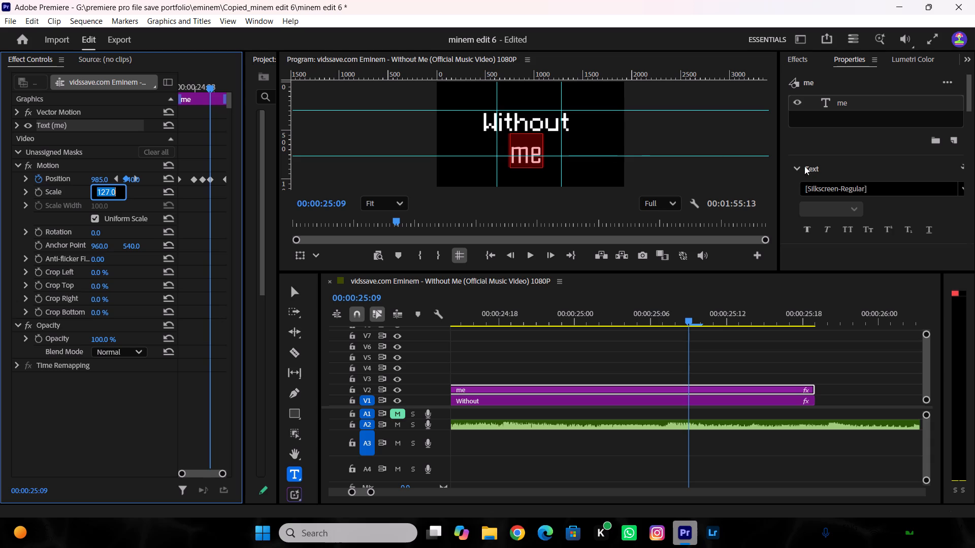
{"action": "double_click", "coordinate": [965, 193]}
{"action": "left_click", "coordinate": [962, 191]}
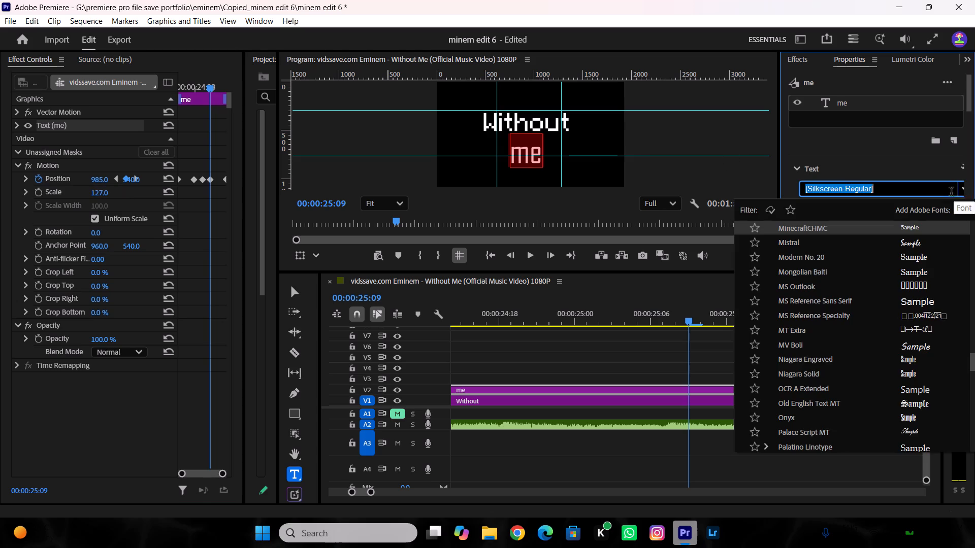
{"action": "left_click", "coordinate": [874, 233]}
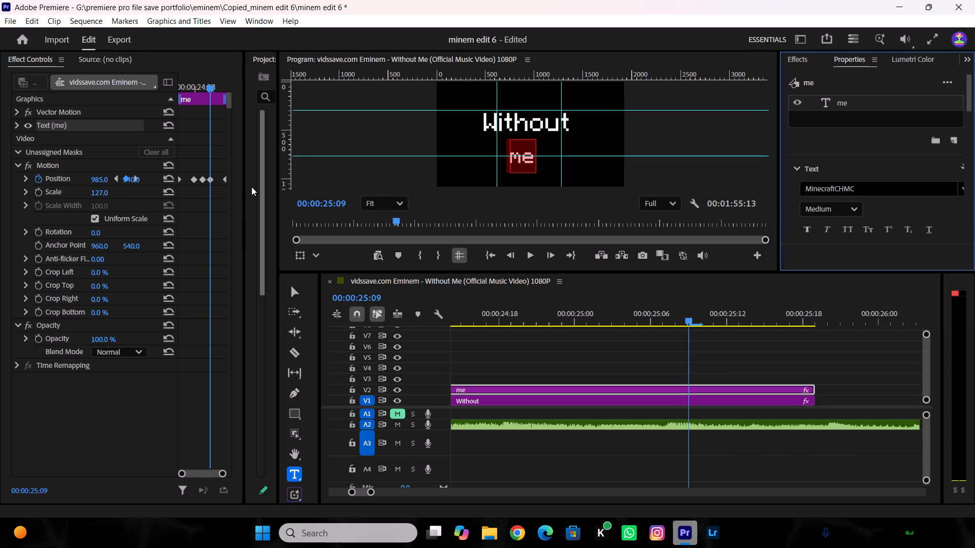
{"action": "left_click_drag", "start_coordinate": [100, 192], "coordinate": [121, 197]}
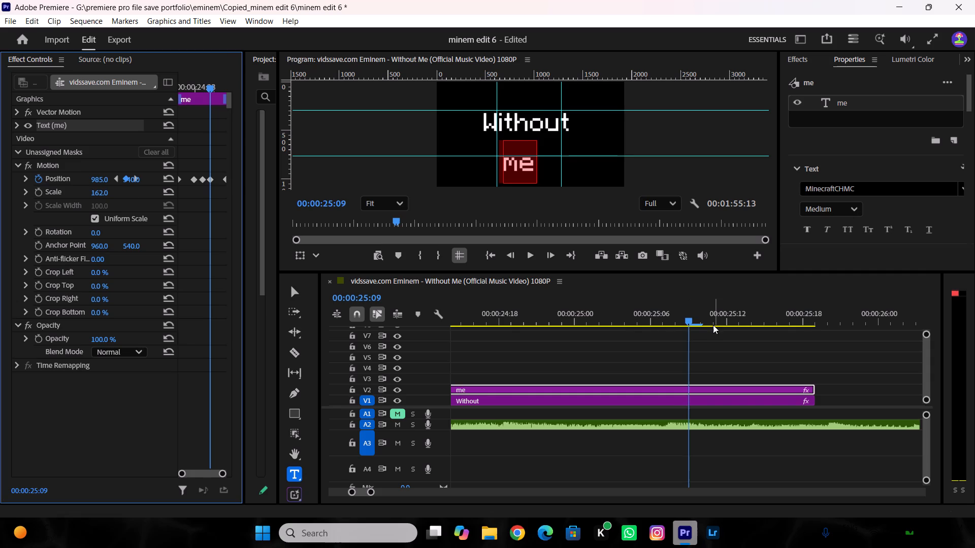
Play the Without and me titles to their end, and scrub back through the sequence to 00:00:00:00.
{"action": "left_click_drag", "start_coordinate": [704, 317], "coordinate": [306, 296]}
{"action": "key", "text": "space"}
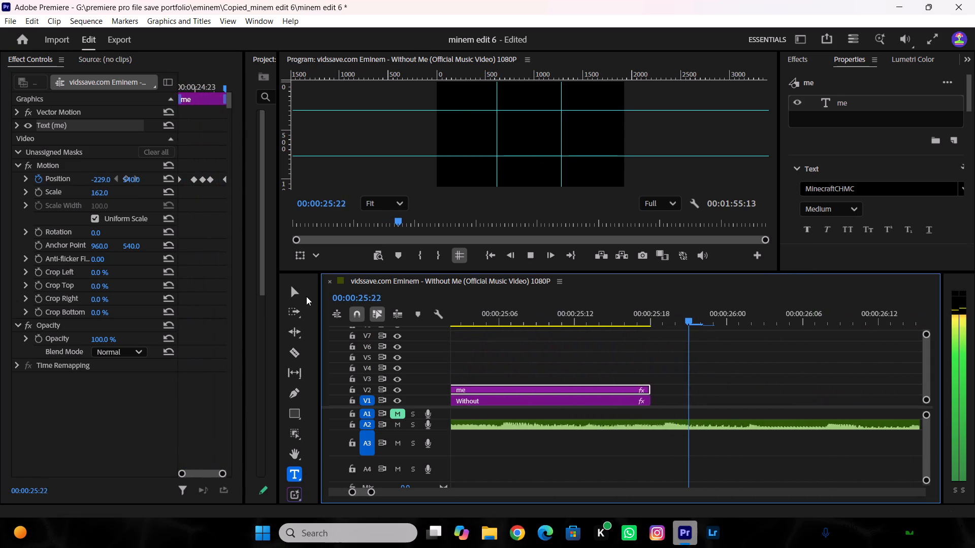
{"action": "key", "text": "space"}
{"action": "left_click_drag", "start_coordinate": [627, 316], "coordinate": [566, 322]}
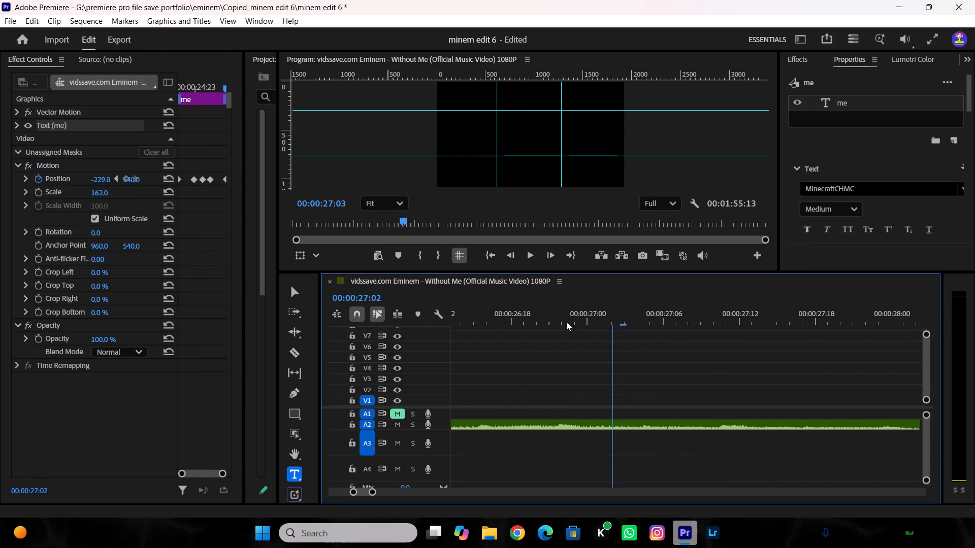
{"action": "left_click_drag", "start_coordinate": [566, 322], "coordinate": [157, 331]}
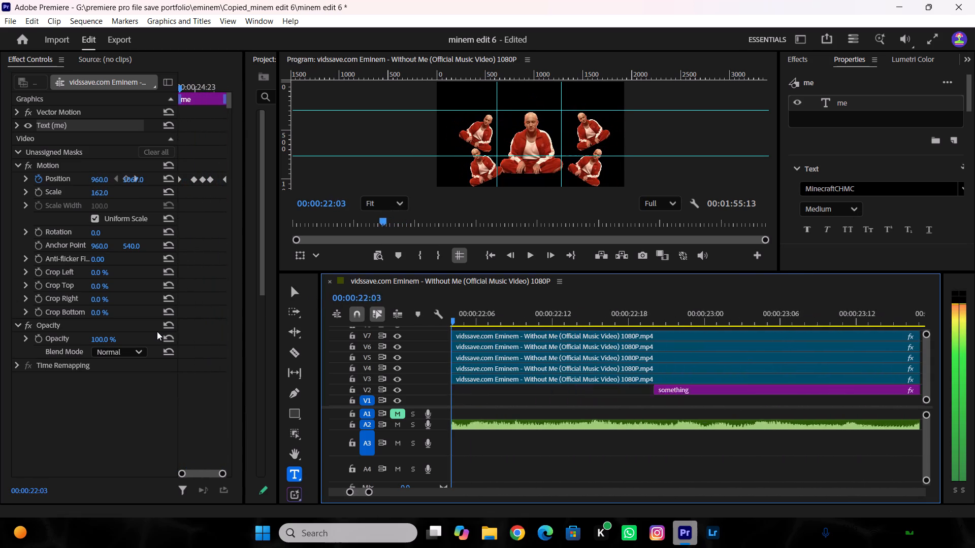
{"action": "left_click_drag", "start_coordinate": [157, 331], "coordinate": [153, 335]}
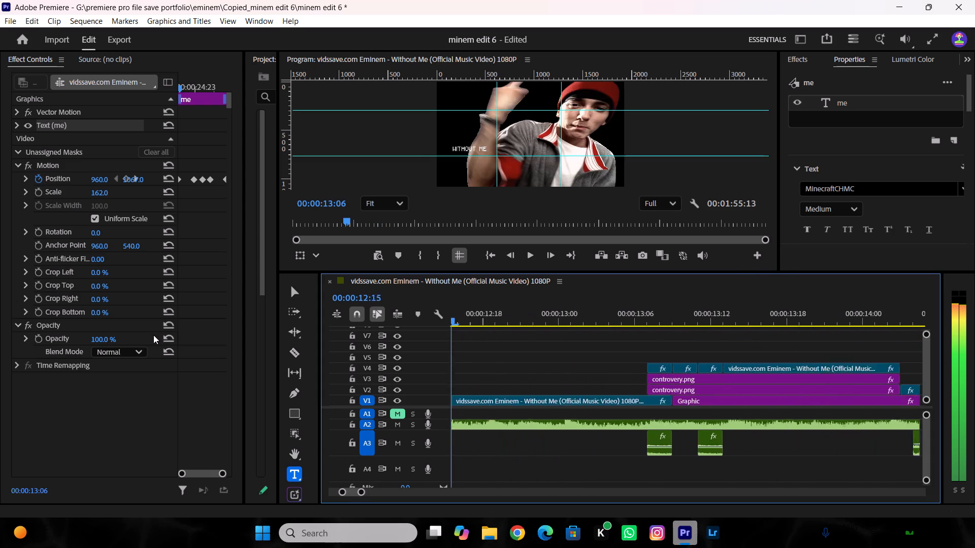
{"action": "left_click_drag", "start_coordinate": [153, 335], "coordinate": [0, 342]}
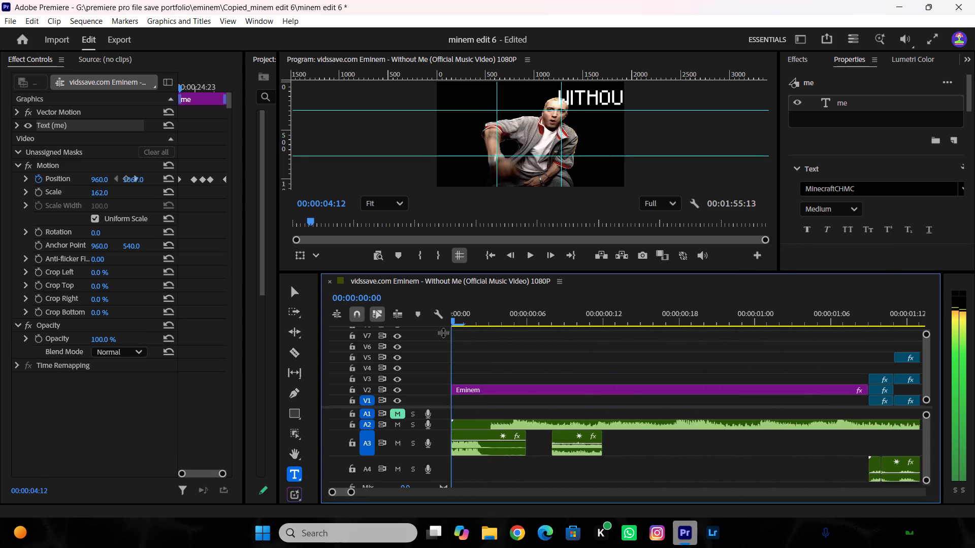
Hide the rulers and the guides in the program monitor.
{"action": "double_click", "coordinate": [225, 25]}
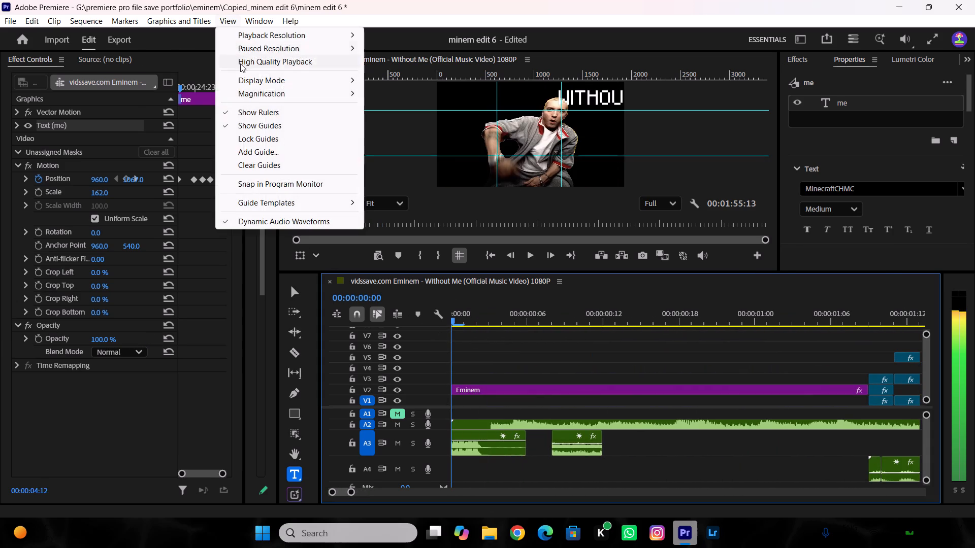
{"action": "left_click", "coordinate": [276, 118]}
{"action": "left_click", "coordinate": [223, 24]}
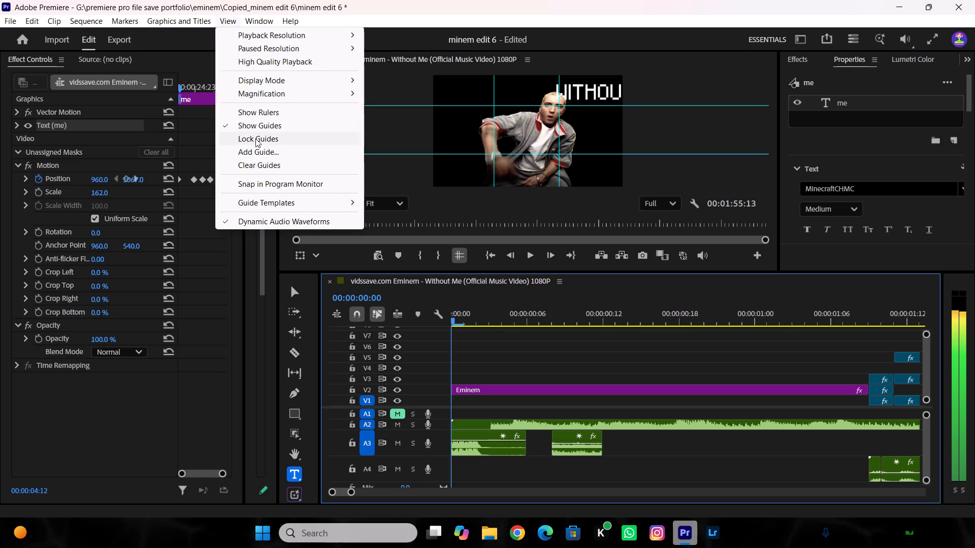
{"action": "left_click", "coordinate": [261, 127]}
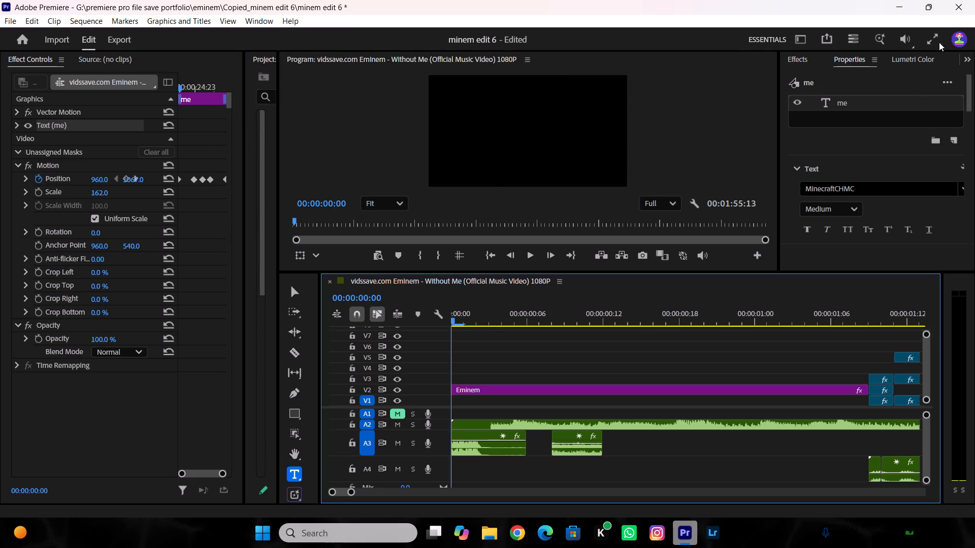
Play the sequence full screen from the beginning to about 00:00:25:00, and go back to 00:00:22:18 before the something title.
{"action": "left_click", "coordinate": [939, 42]}
{"action": "key", "text": "space"}
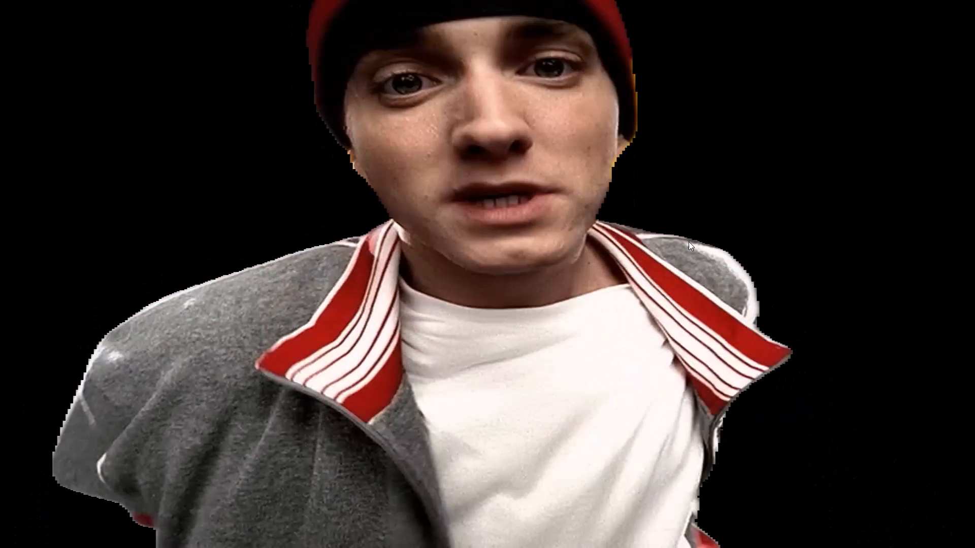
{"action": "key", "text": "Escape"}
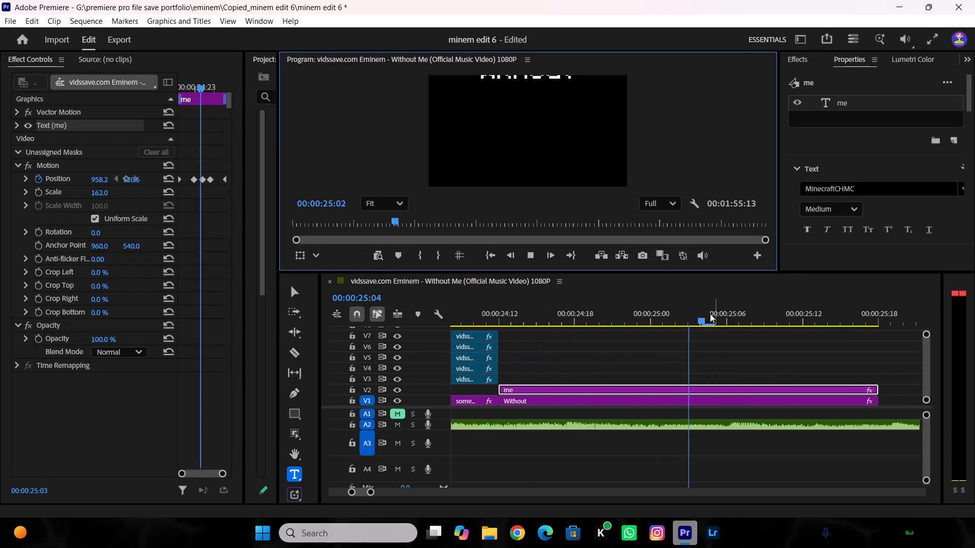
{"action": "left_click_drag", "start_coordinate": [667, 302], "coordinate": [333, 303]}
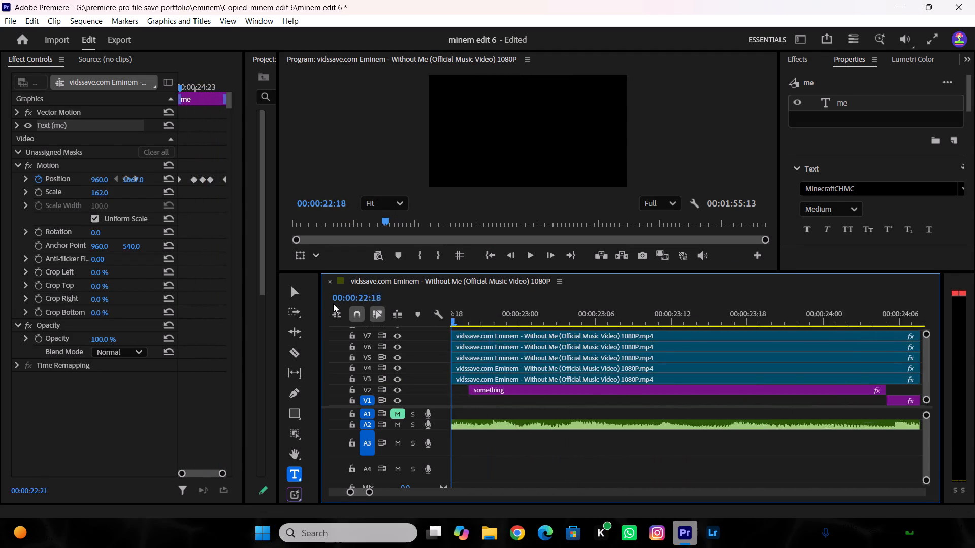
Scrub back to the start of the sequence and preview the opening frames of the Eminem title.
{"action": "left_click_drag", "start_coordinate": [333, 303], "coordinate": [330, 302]}
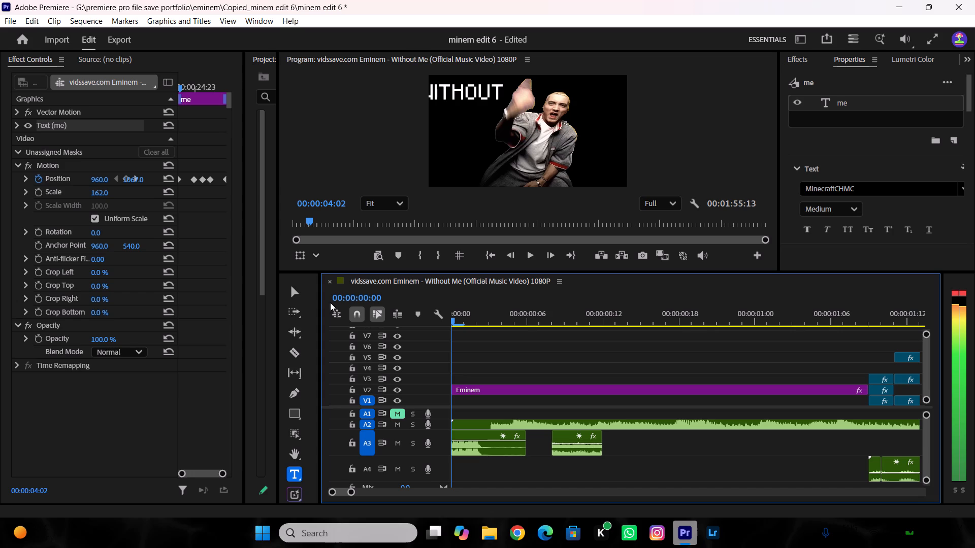
{"action": "left_click_drag", "start_coordinate": [330, 302], "coordinate": [383, 349]}
{"action": "left_click_drag", "start_coordinate": [383, 349], "coordinate": [382, 349]}
{"action": "key", "text": "space"}
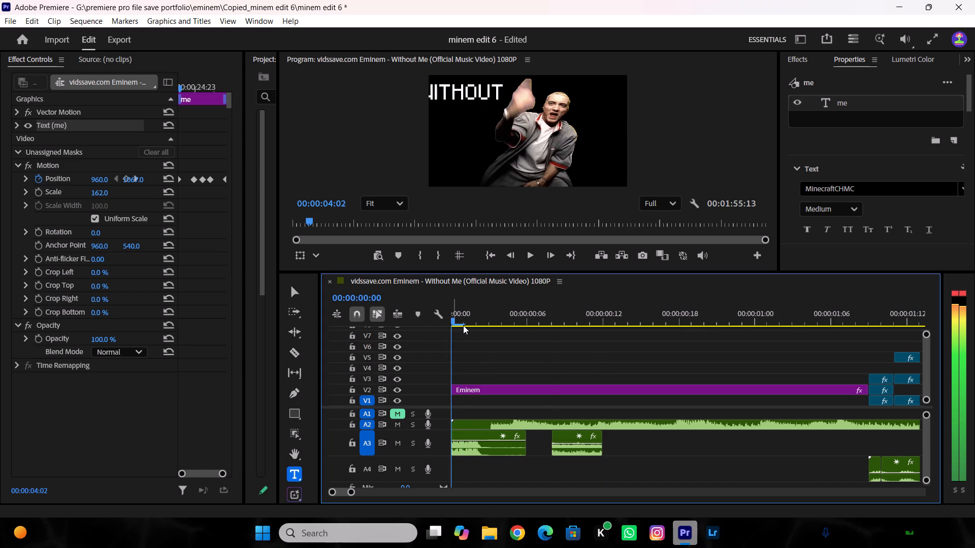
{"action": "left_click", "coordinate": [468, 322]}
{"action": "left_click_drag", "start_coordinate": [468, 322], "coordinate": [431, 321]}
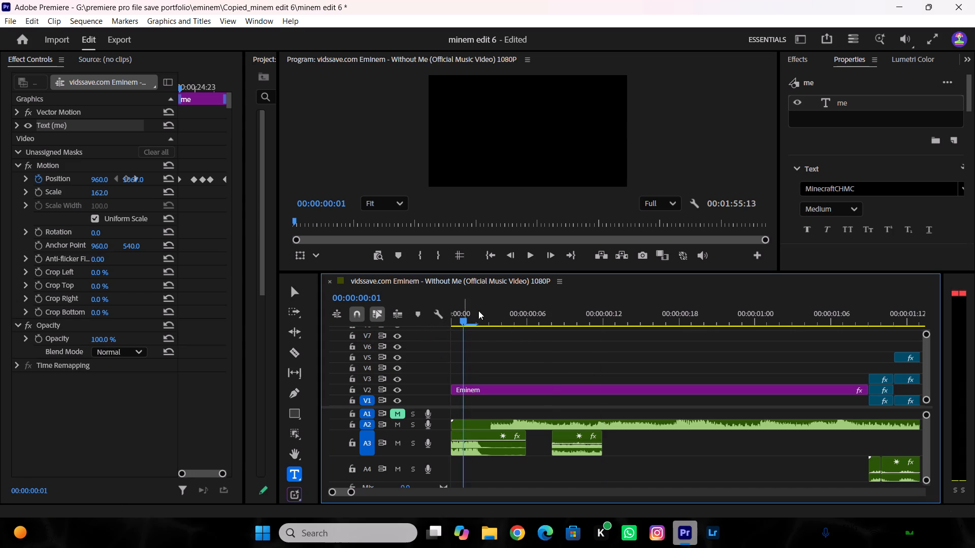
{"action": "left_click_drag", "start_coordinate": [475, 317], "coordinate": [532, 330]}
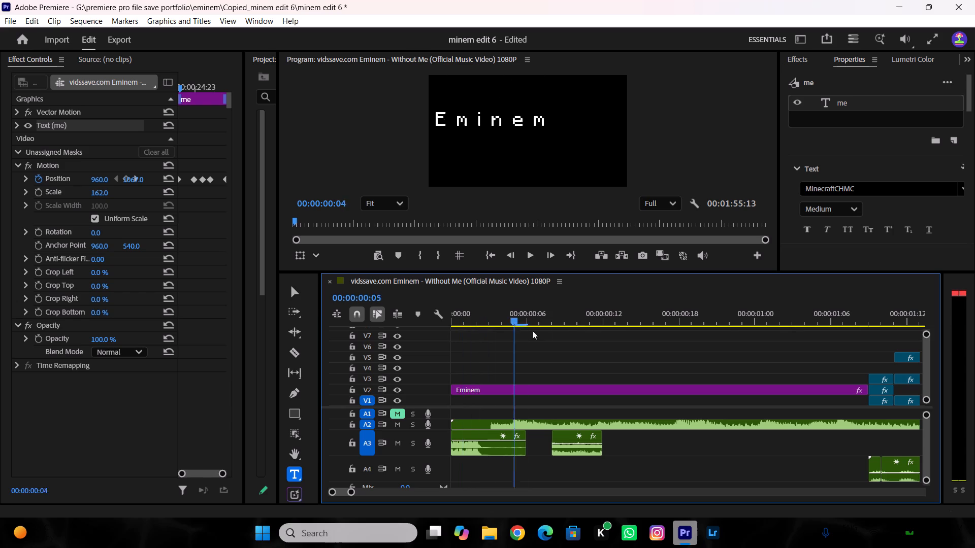
{"action": "left_click_drag", "start_coordinate": [532, 330], "coordinate": [424, 321]}
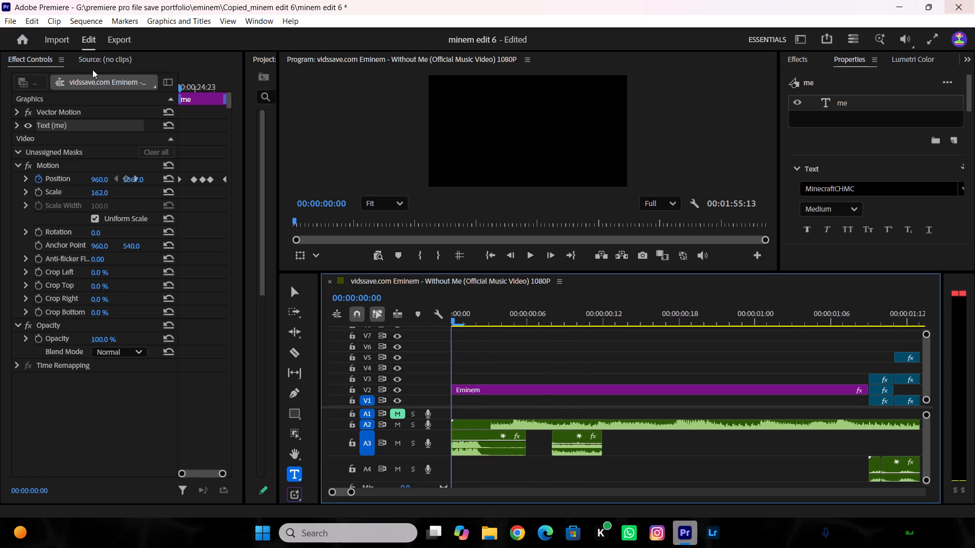
Save the project under the new name minem edit 7 in the Copied_minem edit 6 folder.
{"action": "left_click", "coordinate": [4, 22]}
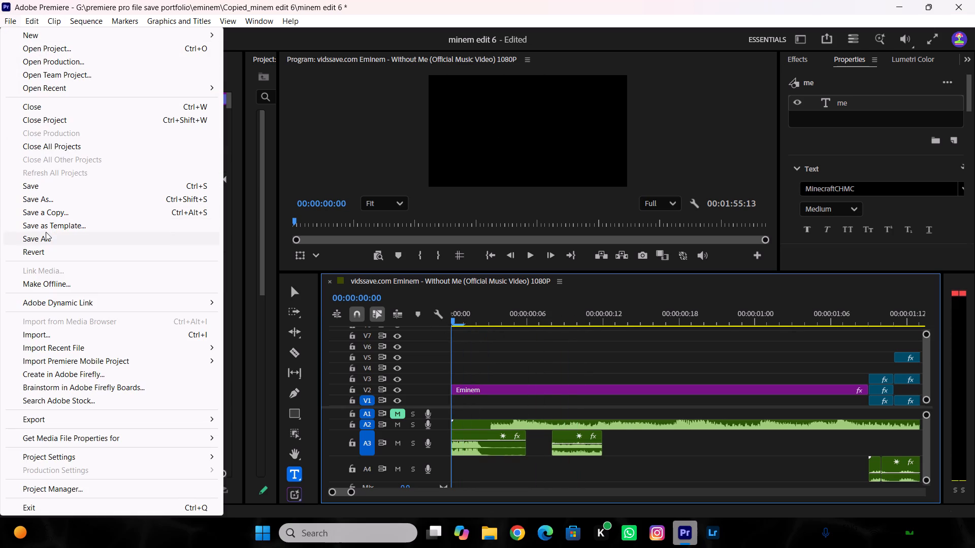
{"action": "left_click", "coordinate": [54, 195]}
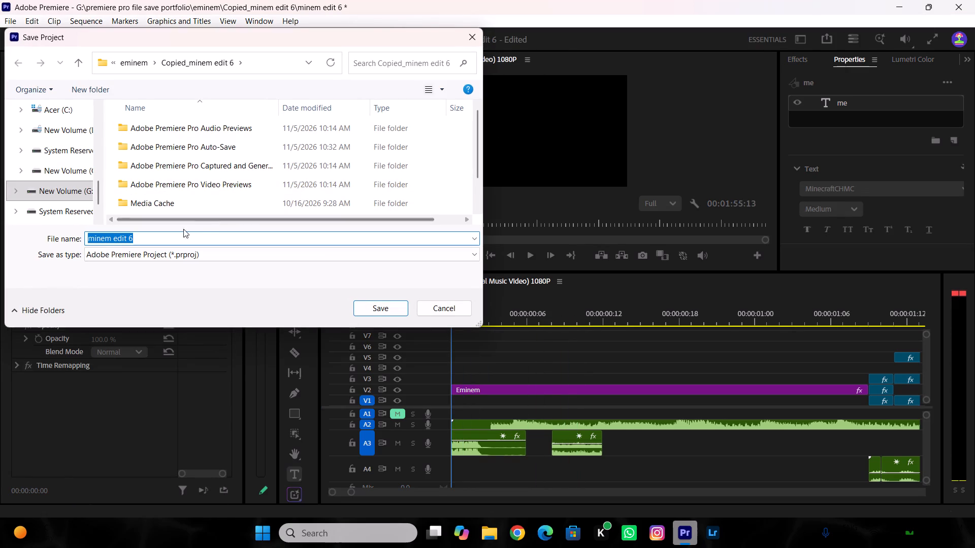
{"action": "left_click", "coordinate": [151, 235]}
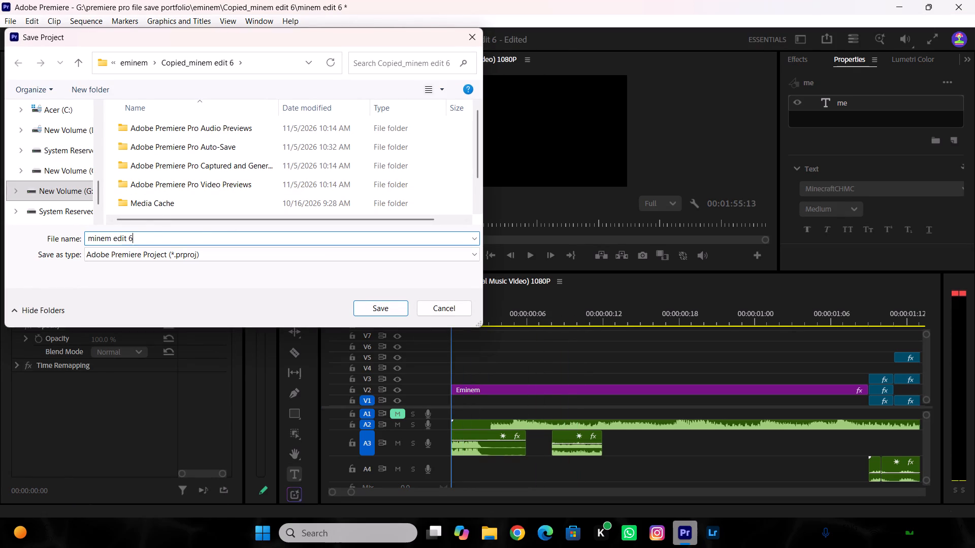
{"action": "scroll", "coordinate": [140, 225], "scroll_direction": "down", "scroll_amount": 9}
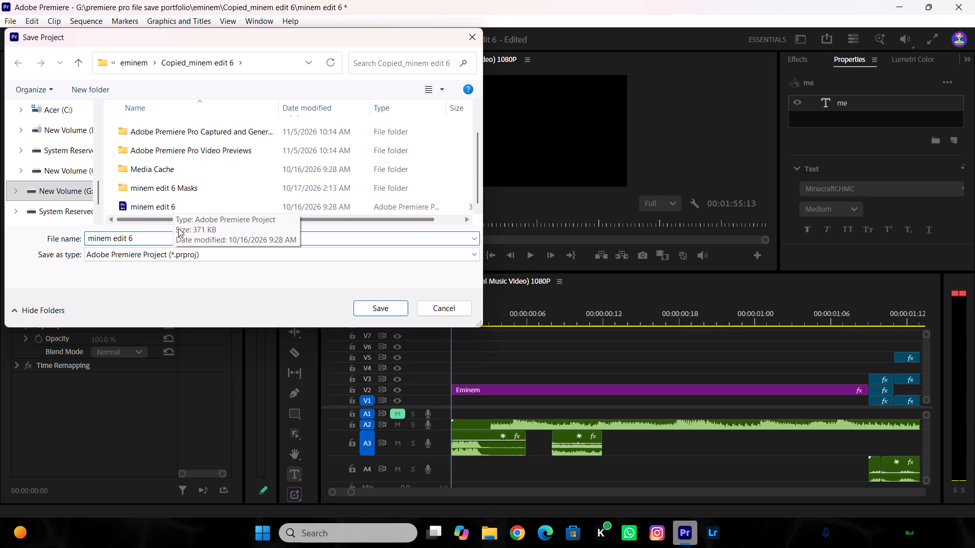
{"action": "left_click", "coordinate": [164, 237]}
{"action": "key", "text": "BackSpace"}
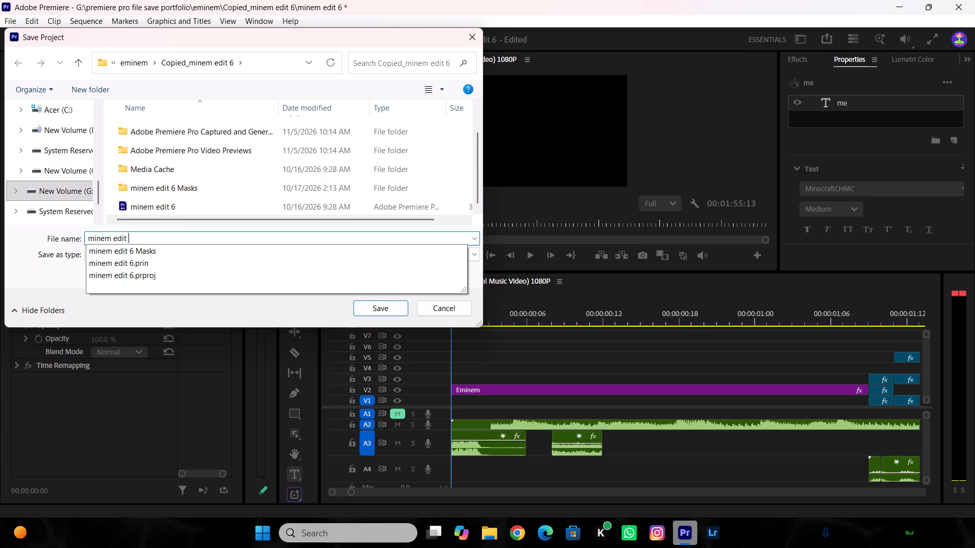
{"action": "key", "text": "7"}
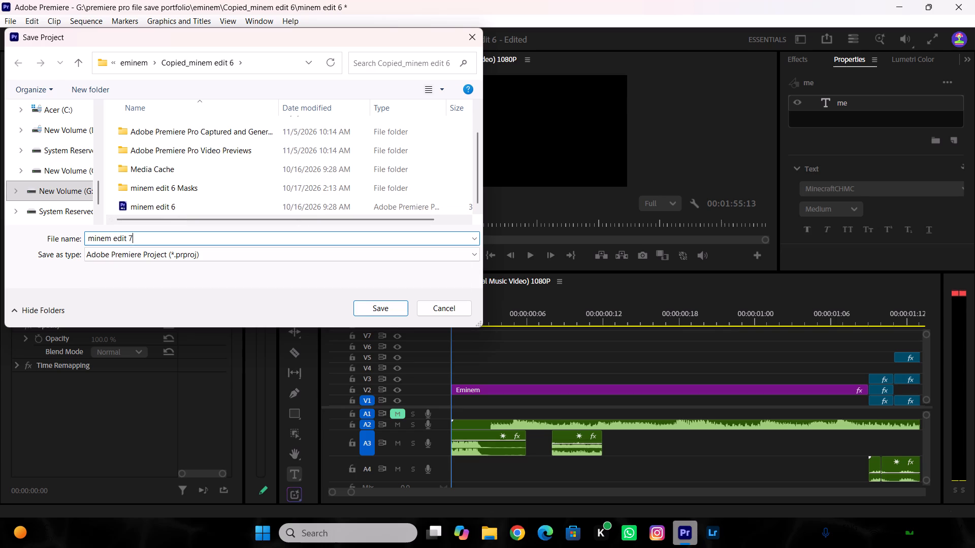
{"action": "key", "text": "Return"}
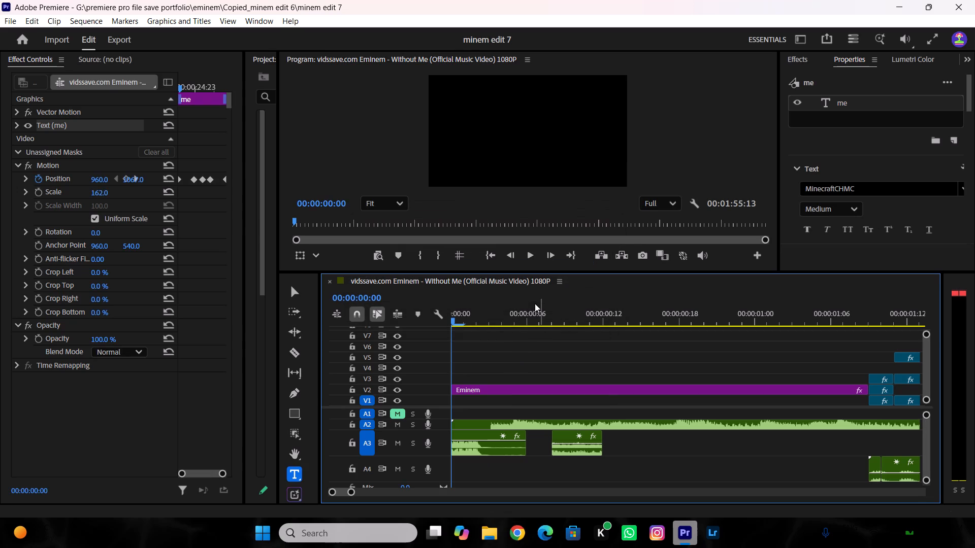
Play the sequence full screen from the beginning, exit full screen, and continue reviewing playback to about 00:00:15:09.
{"action": "left_click_drag", "start_coordinate": [531, 314], "coordinate": [379, 330]}
{"action": "left_click", "coordinate": [935, 42]}
{"action": "key", "text": "space"}
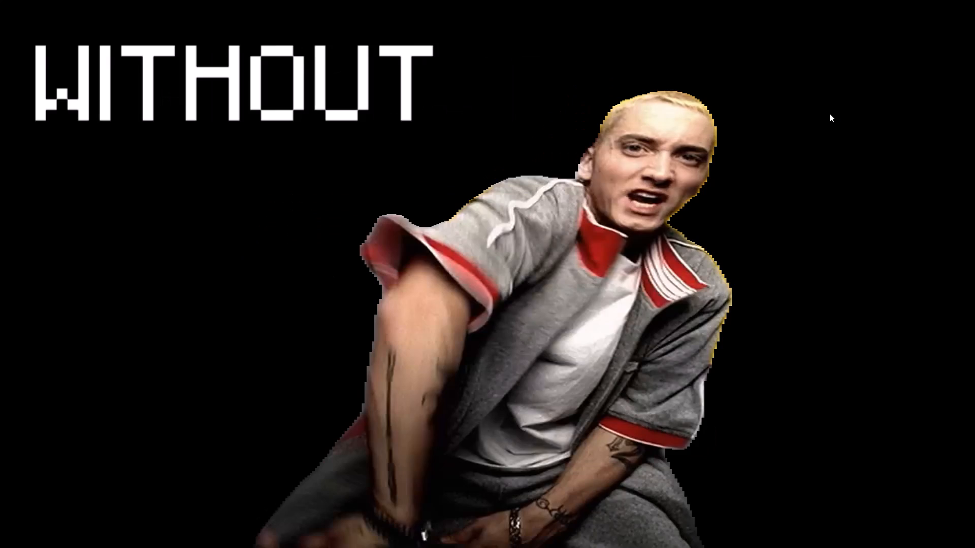
{"action": "key", "text": "space"}
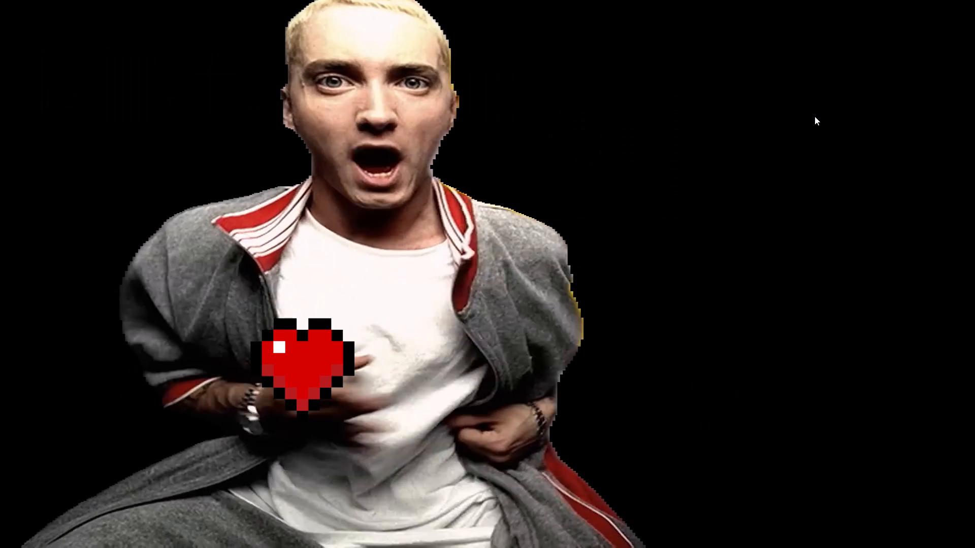
{"action": "key", "text": "Escape"}
{"action": "left_click_drag", "start_coordinate": [598, 312], "coordinate": [206, 300]}
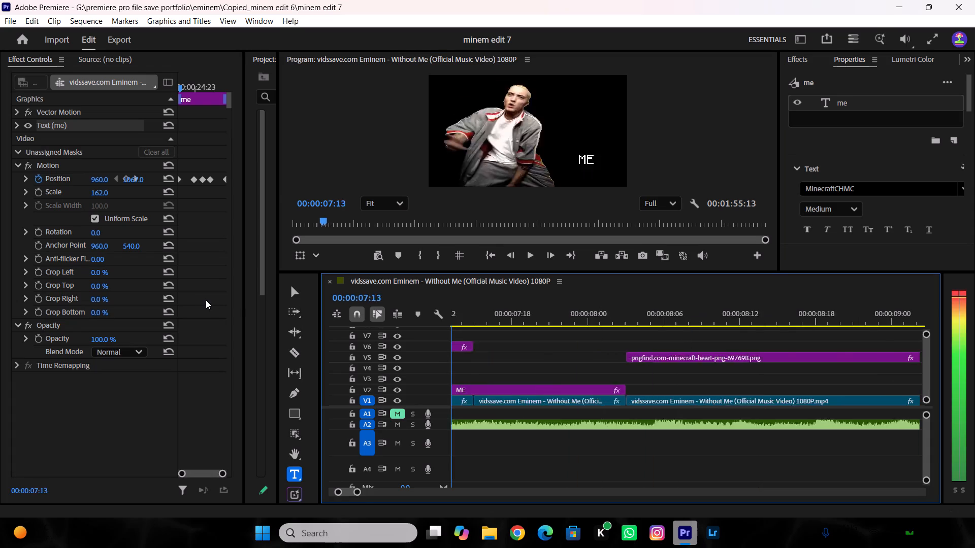
{"action": "left_click_drag", "start_coordinate": [206, 300], "coordinate": [202, 299]}
{"action": "key", "text": "space"}
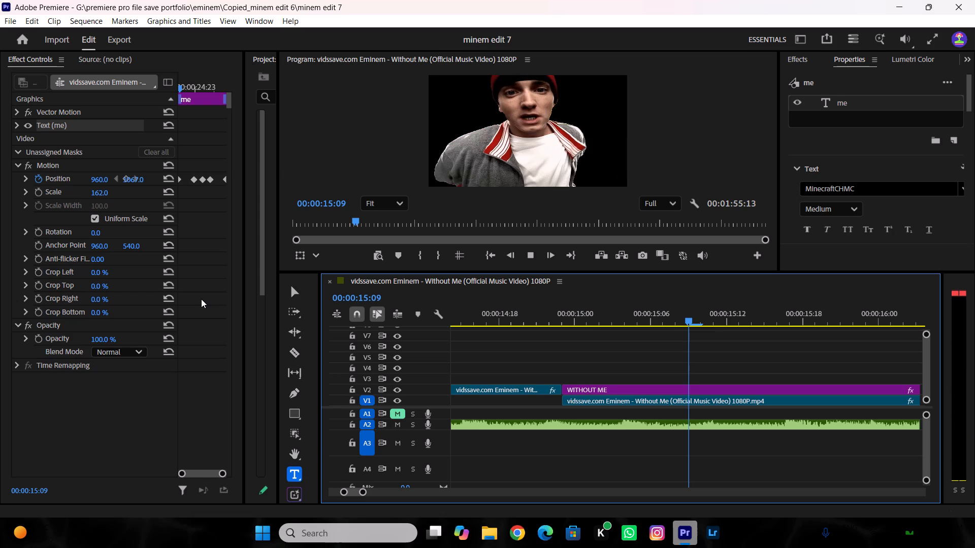
{"action": "key", "text": "space"}
Scrub through the later part of the sequence and play the closing Without and me titles to about 00:00:25:15.
{"action": "left_click_drag", "start_coordinate": [670, 316], "coordinate": [677, 334]}
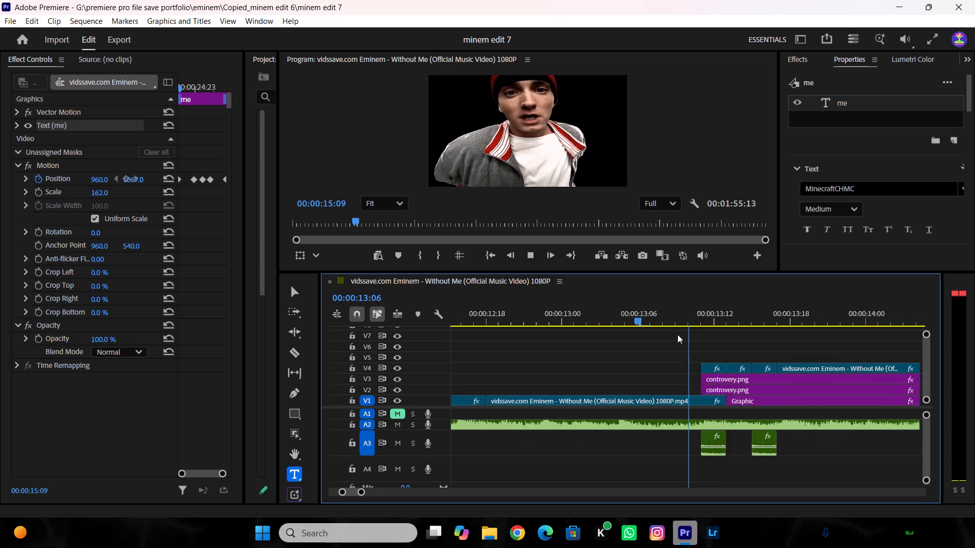
{"action": "left_click_drag", "start_coordinate": [677, 334], "coordinate": [329, 281]}
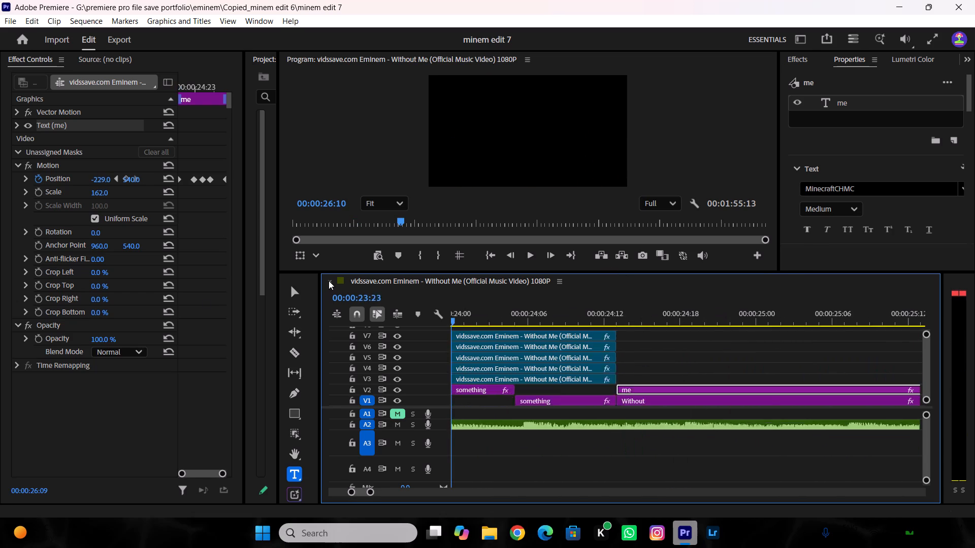
{"action": "left_click_drag", "start_coordinate": [329, 281], "coordinate": [333, 279]}
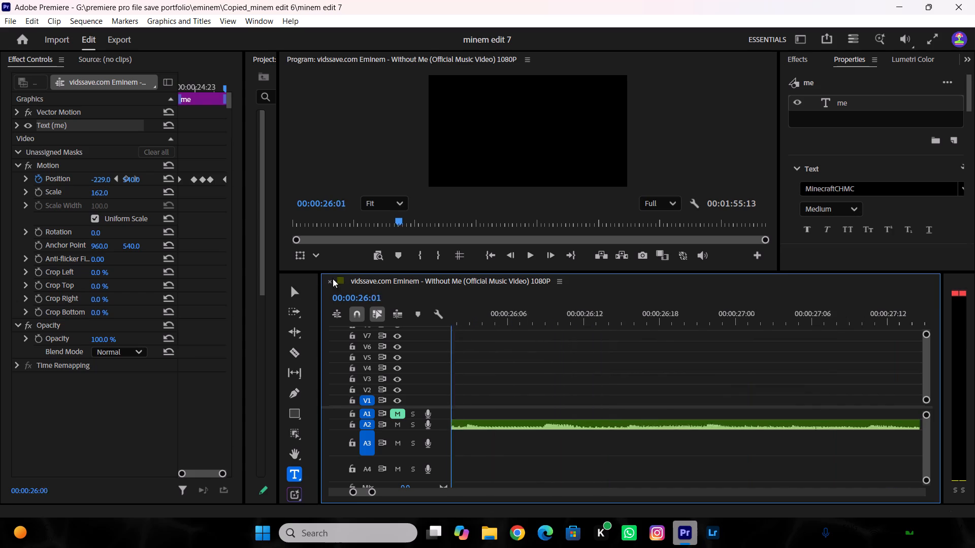
{"action": "left_click_drag", "start_coordinate": [333, 279], "coordinate": [319, 273]}
{"action": "key", "text": "space"}
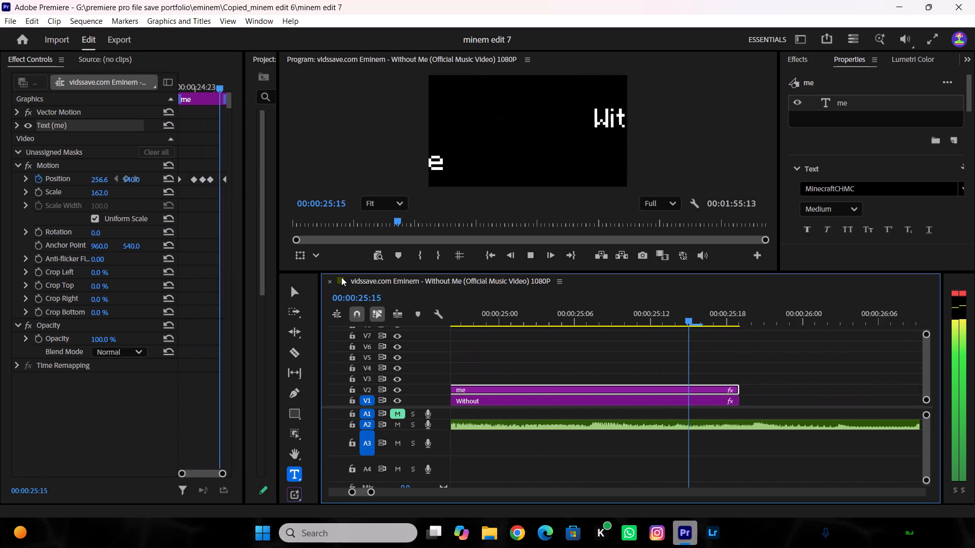
{"action": "key", "text": "space"}
Mark the sequence's In point at 00:00:00:00.
{"action": "left_click_drag", "start_coordinate": [636, 317], "coordinate": [391, 333]}
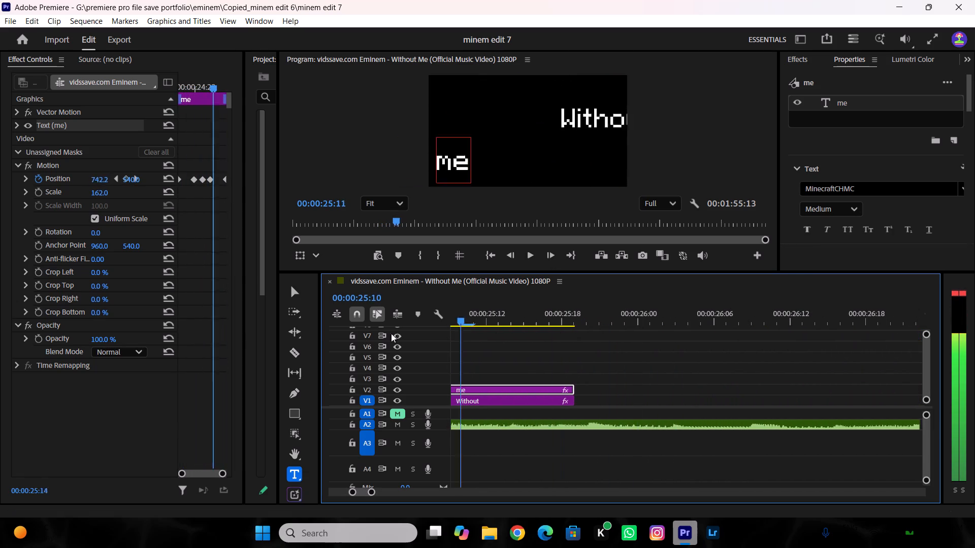
{"action": "left_click_drag", "start_coordinate": [391, 333], "coordinate": [214, 329]}
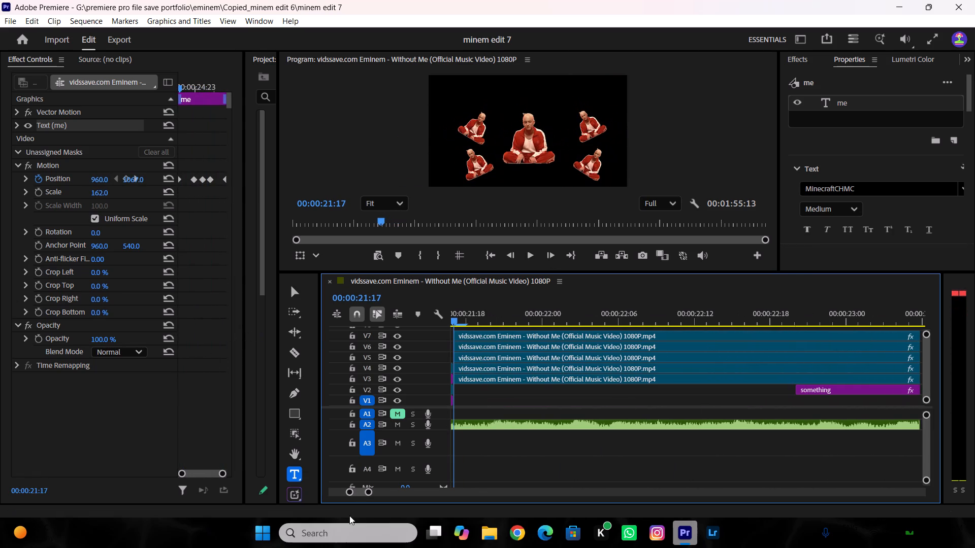
{"action": "left_click_drag", "start_coordinate": [363, 497], "coordinate": [298, 491]}
{"action": "left_click_drag", "start_coordinate": [359, 495], "coordinate": [278, 484]}
{"action": "left_click_drag", "start_coordinate": [584, 289], "coordinate": [521, 302]}
{"action": "left_click", "coordinate": [521, 302]}
{"action": "left_click_drag", "start_coordinate": [529, 314], "coordinate": [484, 311]}
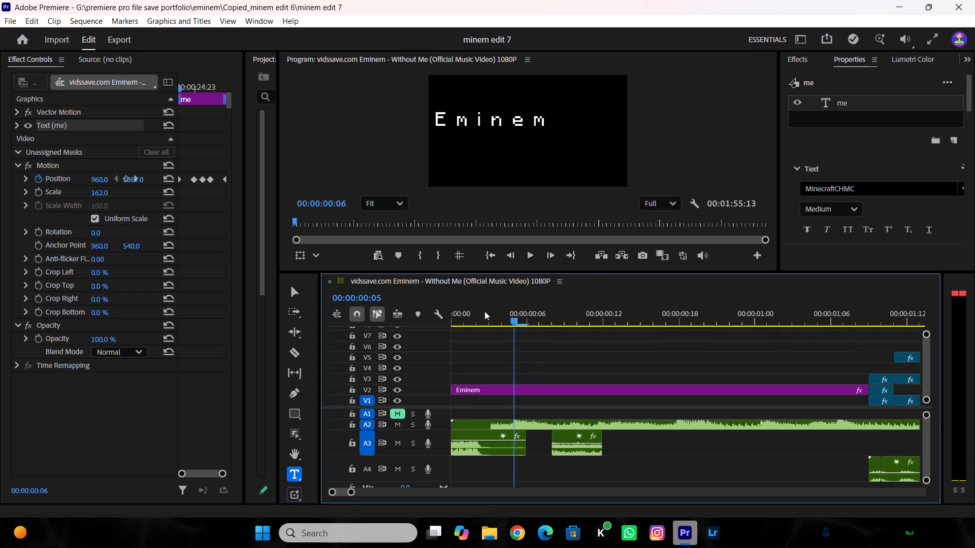
{"action": "left_click_drag", "start_coordinate": [484, 311], "coordinate": [379, 312]}
{"action": "key", "text": "i"}
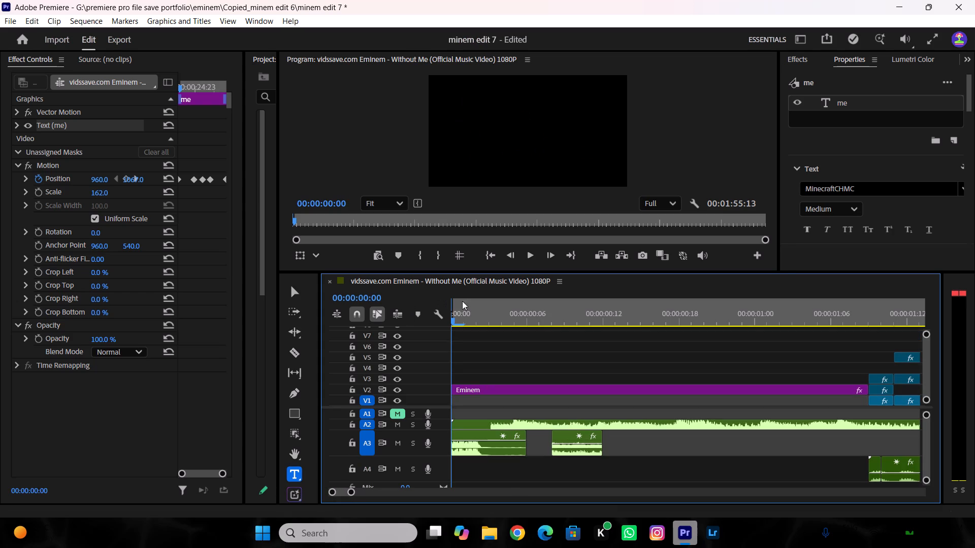
Mark the sequence's Out point at 00:00:28:12, where the A2 music clip ends.
{"action": "left_click_drag", "start_coordinate": [534, 312], "coordinate": [974, 436]}
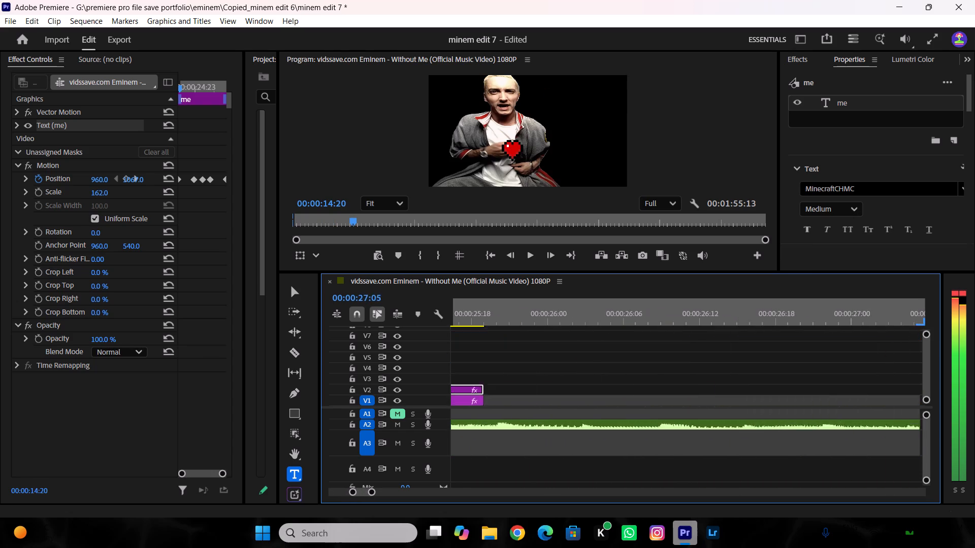
{"action": "left_click_drag", "start_coordinate": [974, 436], "coordinate": [664, 395]}
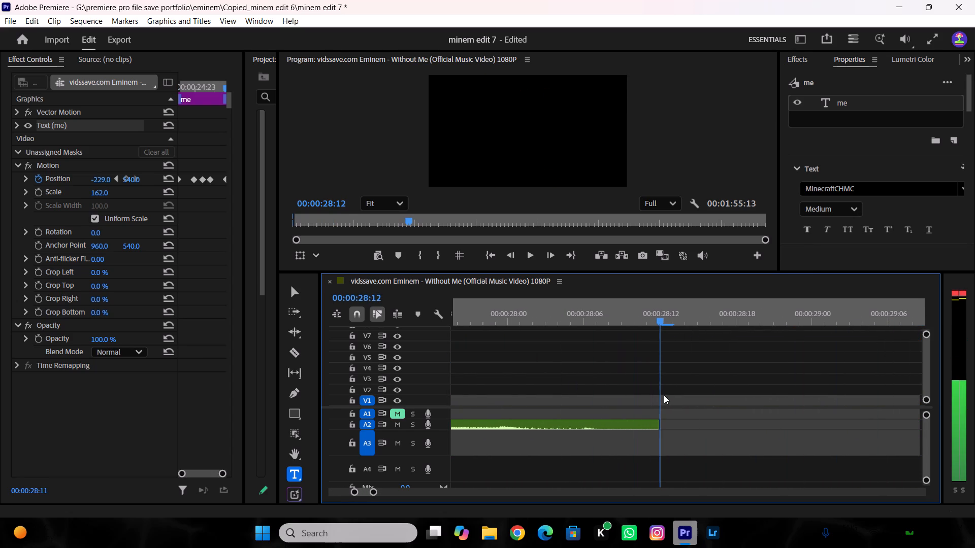
{"action": "left_click_drag", "start_coordinate": [664, 395], "coordinate": [665, 395]}
{"action": "key", "text": "o"}
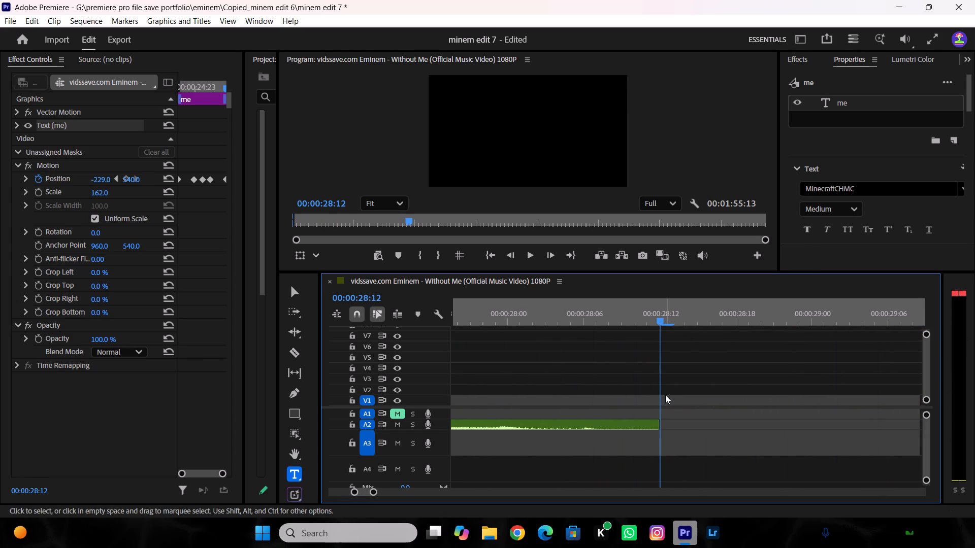
{"action": "left_click_drag", "start_coordinate": [659, 315], "coordinate": [652, 317]}
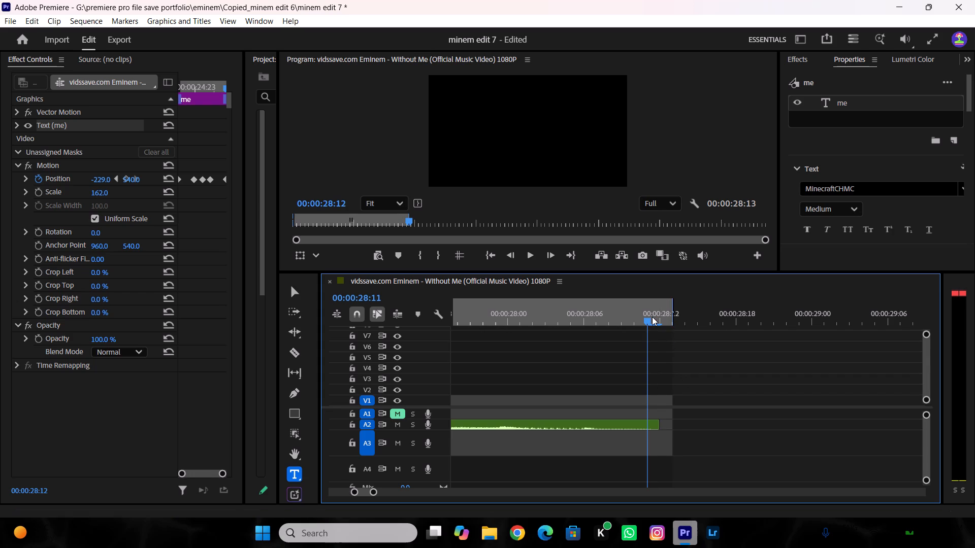
{"action": "left_click_drag", "start_coordinate": [652, 317], "coordinate": [651, 317]}
{"action": "key", "text": "o"}
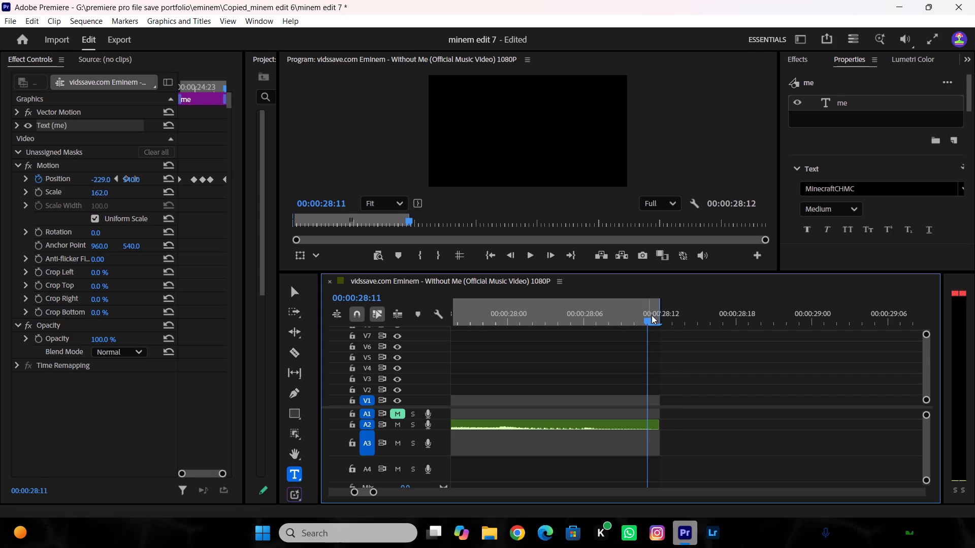
{"action": "left_click_drag", "start_coordinate": [650, 316], "coordinate": [662, 321]}
{"action": "key", "text": "o"}
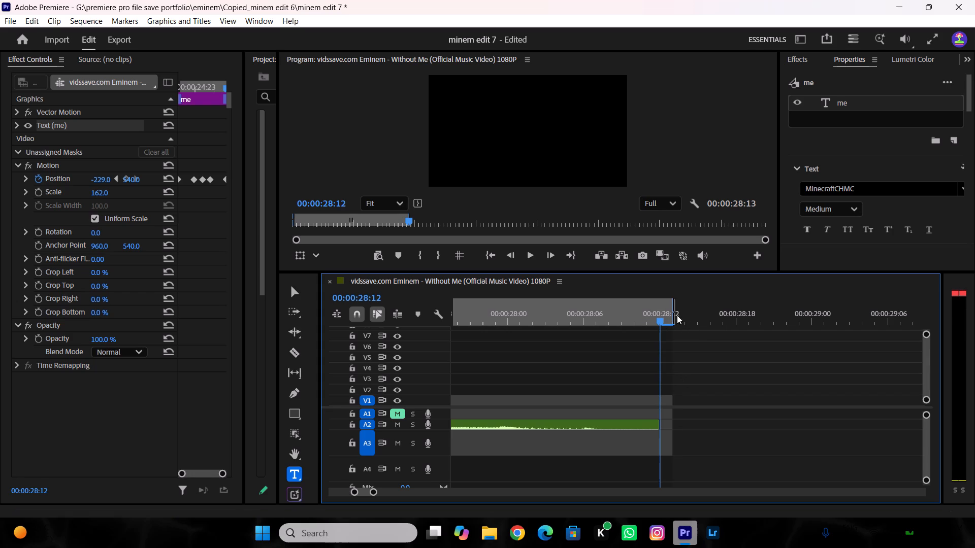
Set the media export's destination to the Desktop and name the output file EMINEM.
{"action": "left_click", "coordinate": [130, 40]}
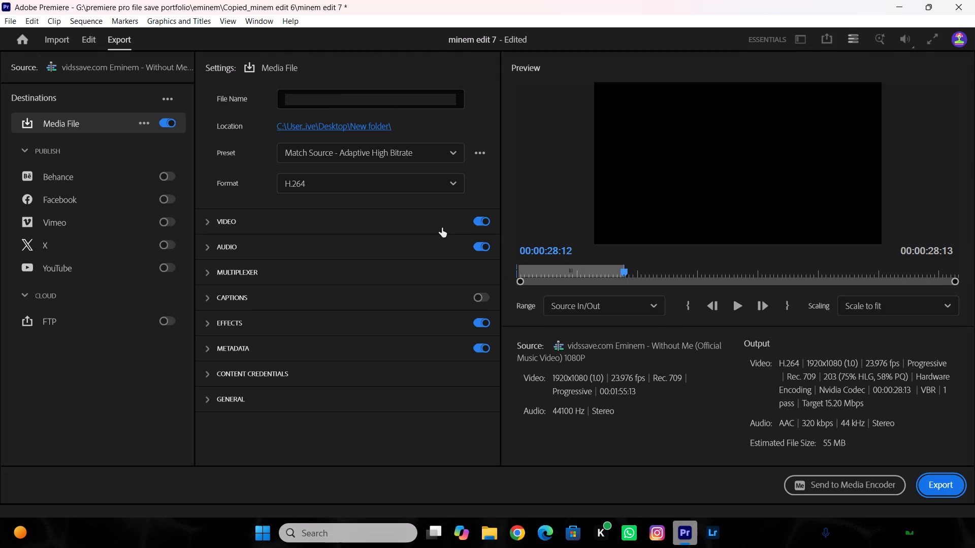
{"action": "left_click", "coordinate": [374, 123]}
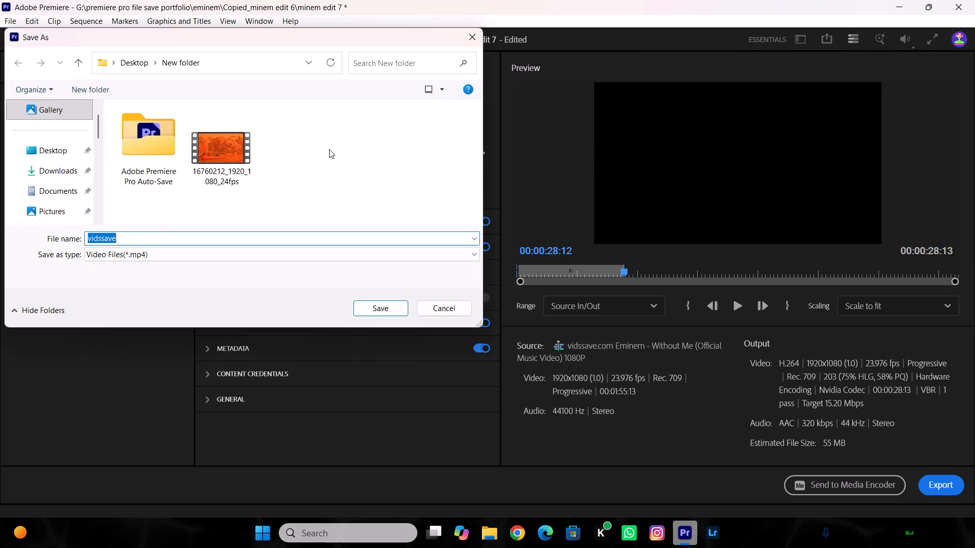
{"action": "left_click", "coordinate": [41, 142]}
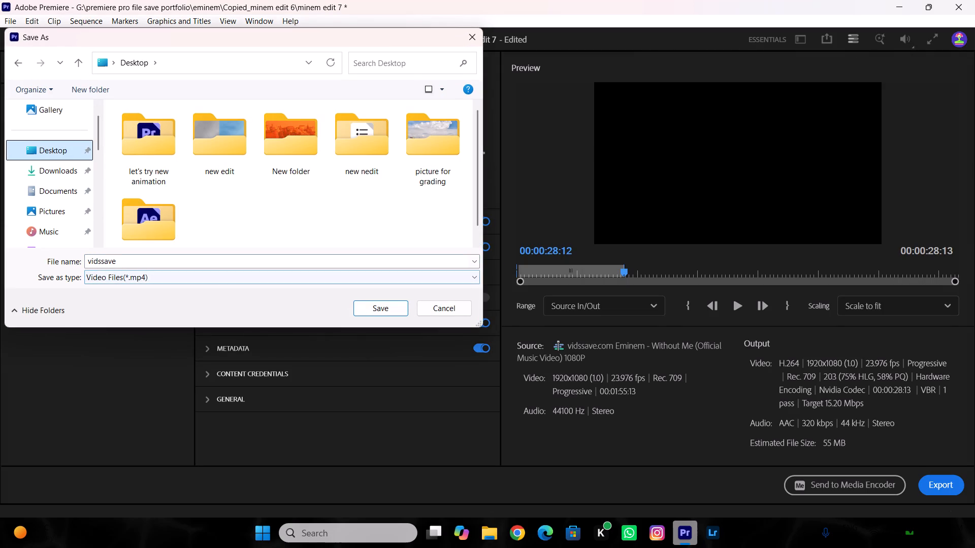
{"action": "left_click_drag", "start_coordinate": [184, 258], "coordinate": [82, 254]}
{"action": "type", "text": "EMIN"}
{"action": "key", "text": "e"}
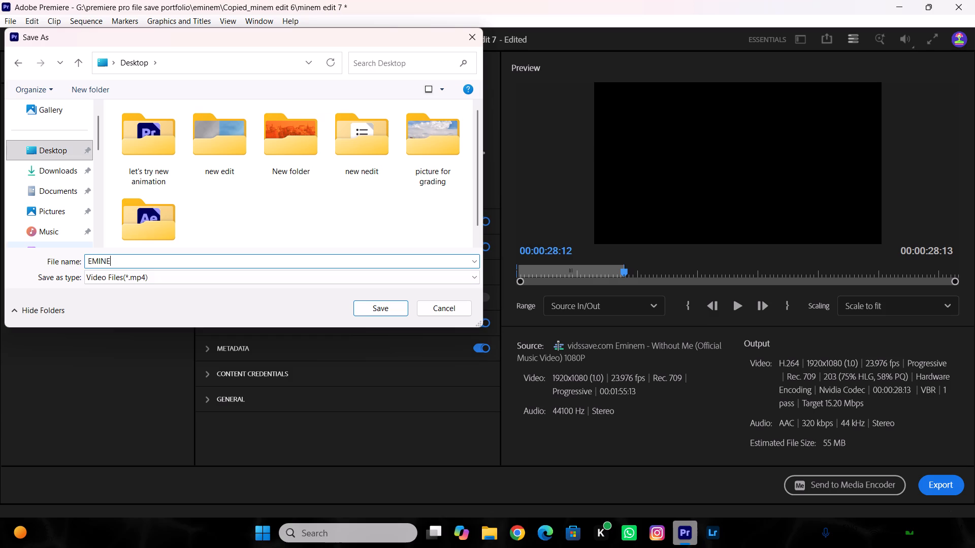
{"action": "key", "text": "m"}
{"action": "key", "text": "Return"}
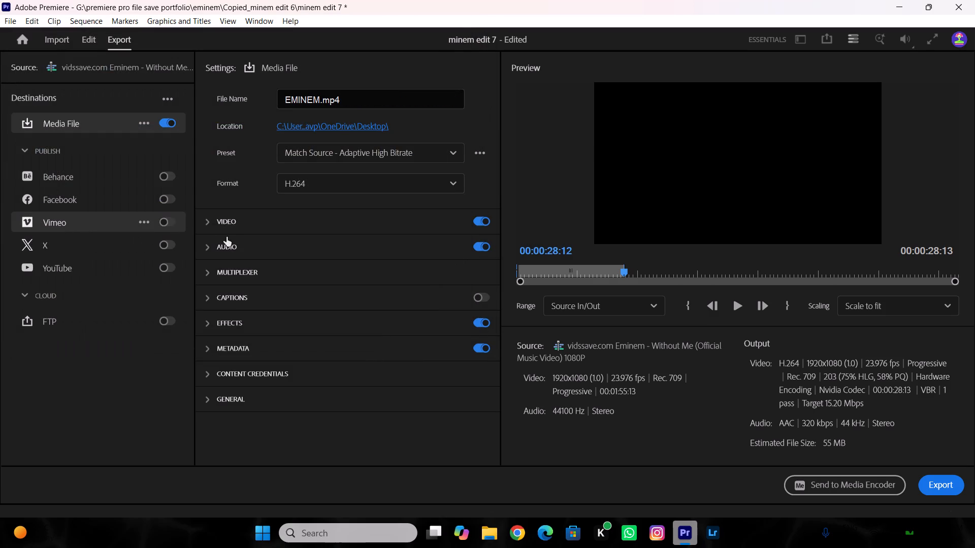
Expand the additional video export settings and enable Render at Maximum Depth and Use Maximum Render Quality.
{"action": "left_click", "coordinate": [235, 229]}
{"action": "scroll", "coordinate": [254, 323], "scroll_direction": "down", "scroll_amount": 3}
{"action": "left_click", "coordinate": [232, 385]}
{"action": "left_click", "coordinate": [231, 392]}
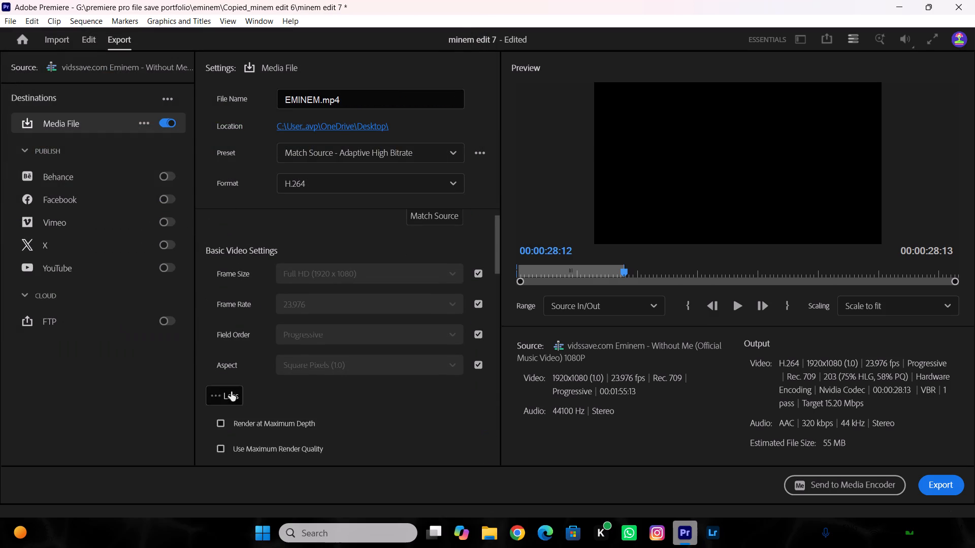
{"action": "scroll", "coordinate": [237, 388], "scroll_direction": "down", "scroll_amount": 4}
{"action": "left_click", "coordinate": [234, 361]}
{"action": "left_click", "coordinate": [206, 354]}
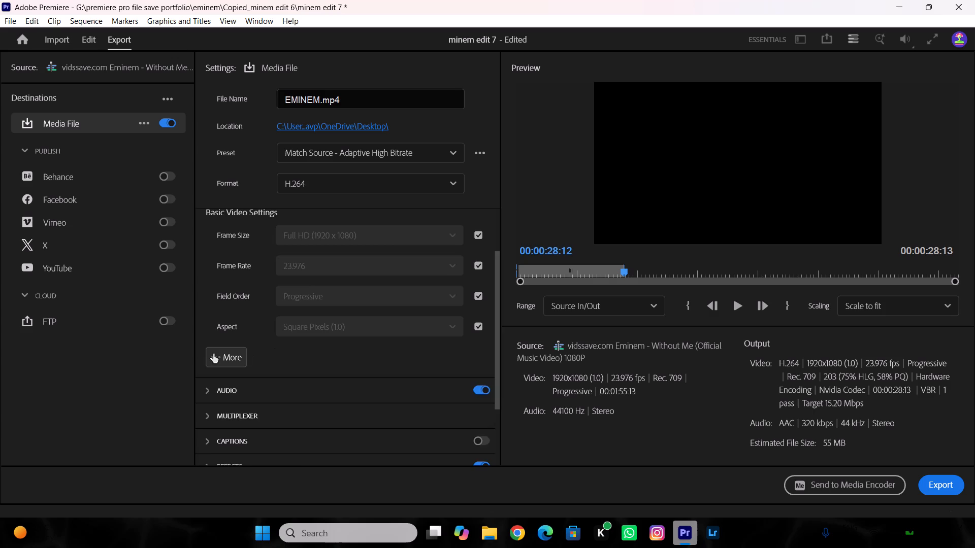
{"action": "scroll", "coordinate": [289, 351], "scroll_direction": "down", "scroll_amount": 5}
{"action": "left_click", "coordinate": [257, 338]}
{"action": "left_click", "coordinate": [258, 355]}
{"action": "left_click", "coordinate": [257, 361]}
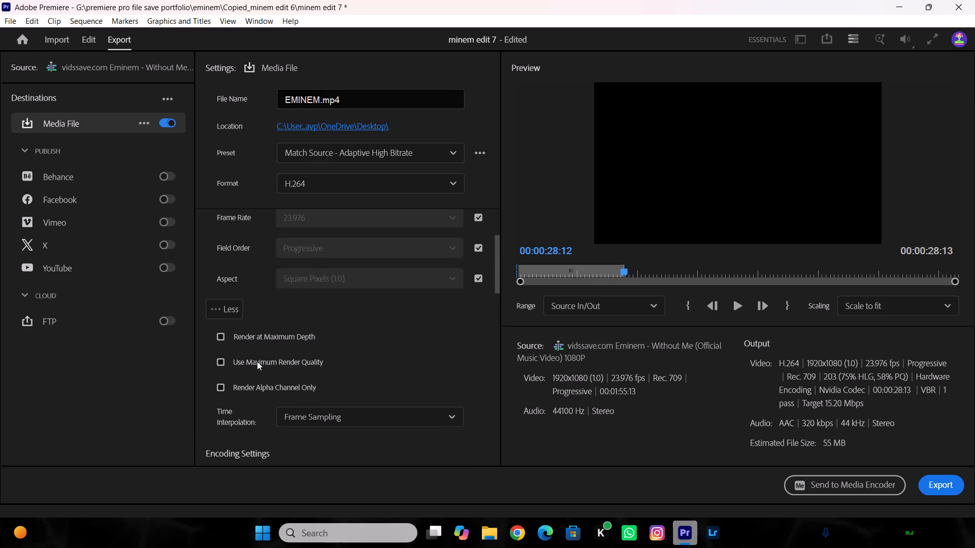
{"action": "double_click", "coordinate": [262, 335]}
Set the video export's time interpolation to Optical Flow.
{"action": "scroll", "coordinate": [369, 334], "scroll_direction": "down", "scroll_amount": 4}
{"action": "left_click", "coordinate": [384, 379]}
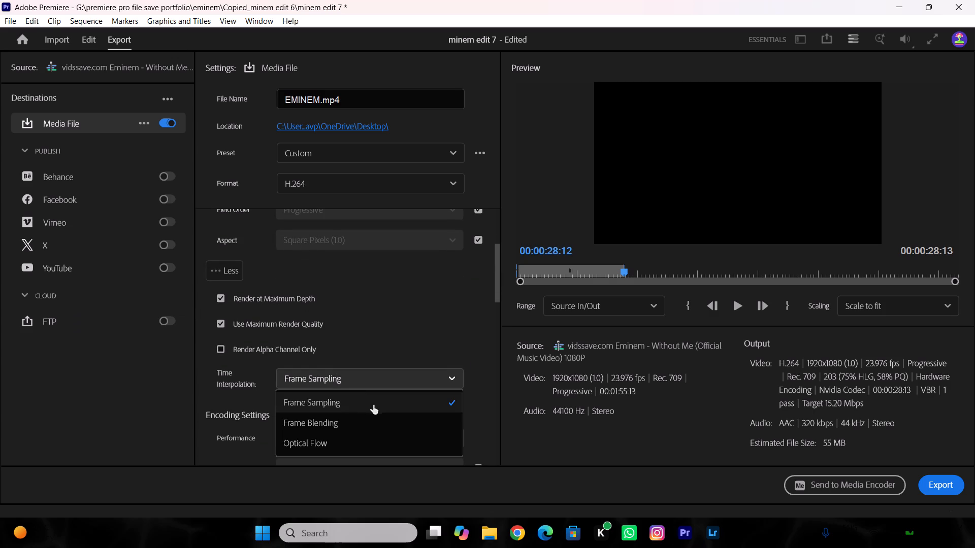
{"action": "left_click", "coordinate": [355, 438]}
Review the remaining video export settings, from encoding and color space through bitrate and advanced settings.
{"action": "scroll", "coordinate": [406, 335], "scroll_direction": "down", "scroll_amount": 4}
{"action": "scroll", "coordinate": [474, 381], "scroll_direction": "down", "scroll_amount": 3}
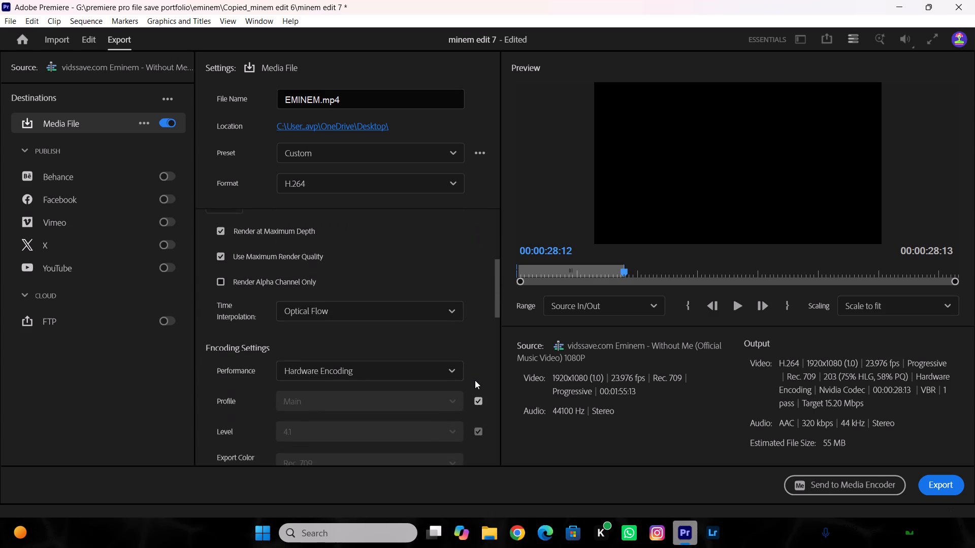
{"action": "scroll", "coordinate": [475, 380], "scroll_direction": "down", "scroll_amount": 14}
{"action": "scroll", "coordinate": [463, 417], "scroll_direction": "down", "scroll_amount": 11}
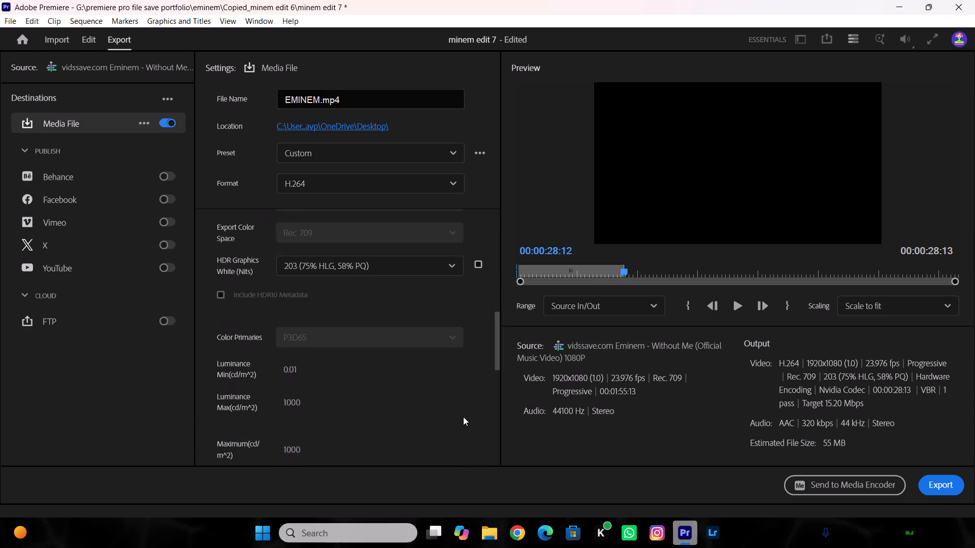
{"action": "scroll", "coordinate": [463, 417], "scroll_direction": "down", "scroll_amount": 14}
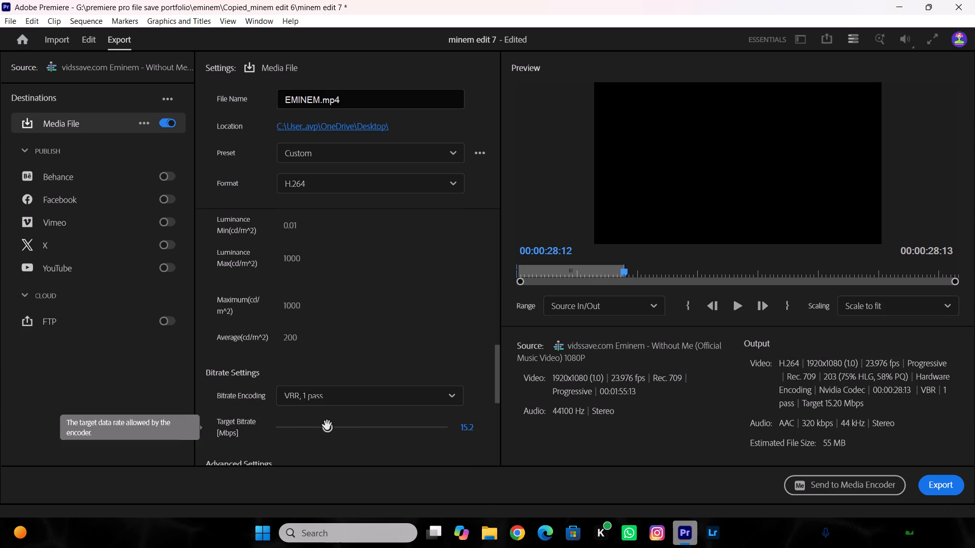
{"action": "scroll", "coordinate": [525, 338], "scroll_direction": "down", "scroll_amount": 5}
{"action": "scroll", "coordinate": [453, 349], "scroll_direction": "down", "scroll_amount": 10}
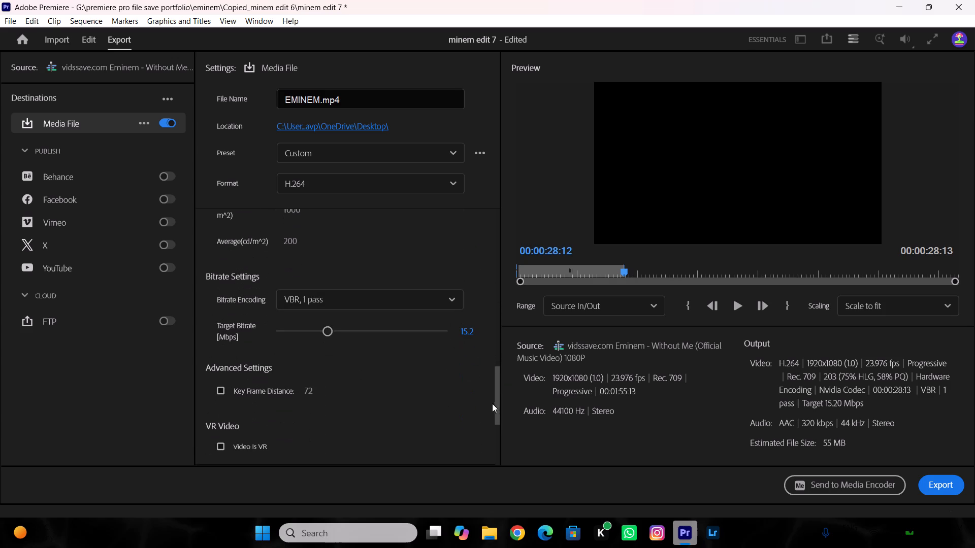
Export the marked In/Out section as an H.264 file with the current settings.
{"action": "left_click", "coordinate": [942, 485]}
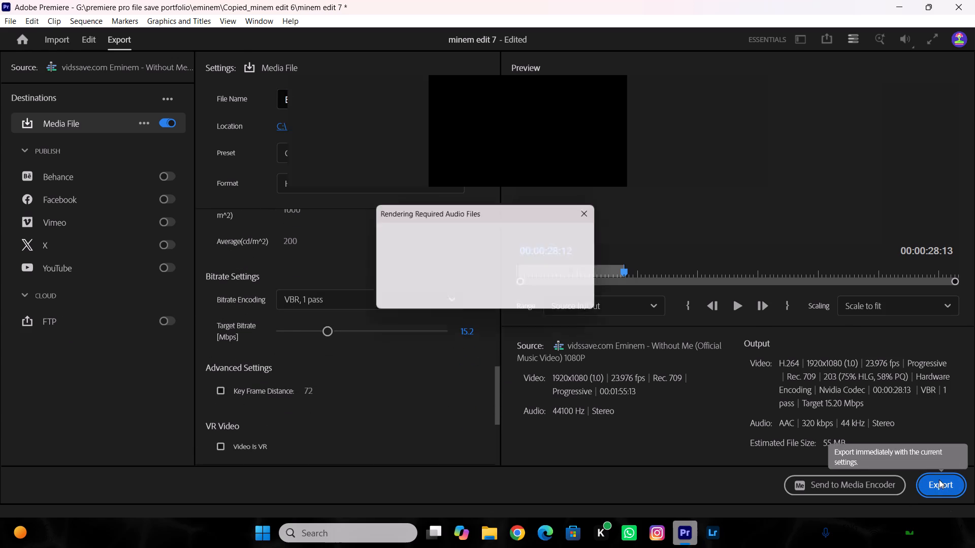
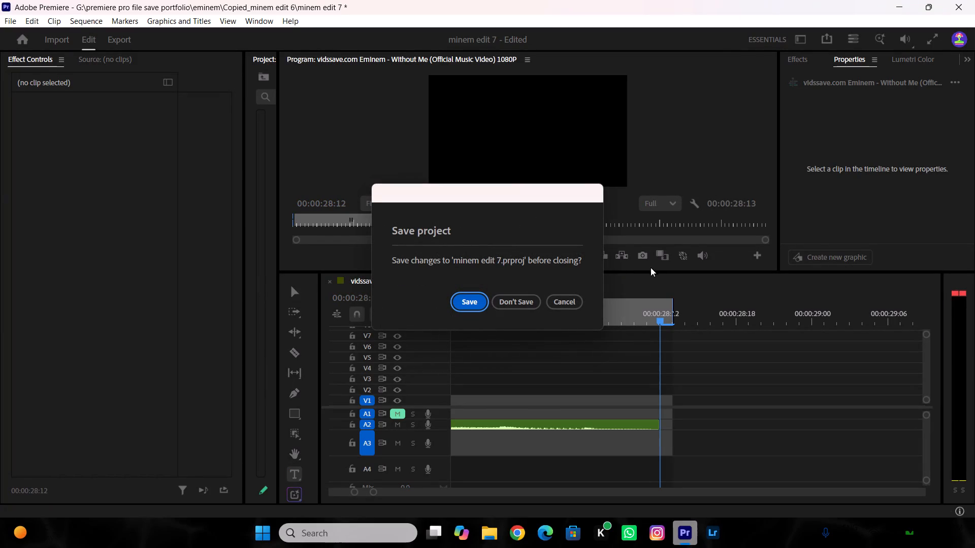
Cancel closing the project and scrub the playhead back from the sequence's end to review the timeline.
{"action": "left_click", "coordinate": [574, 301]}
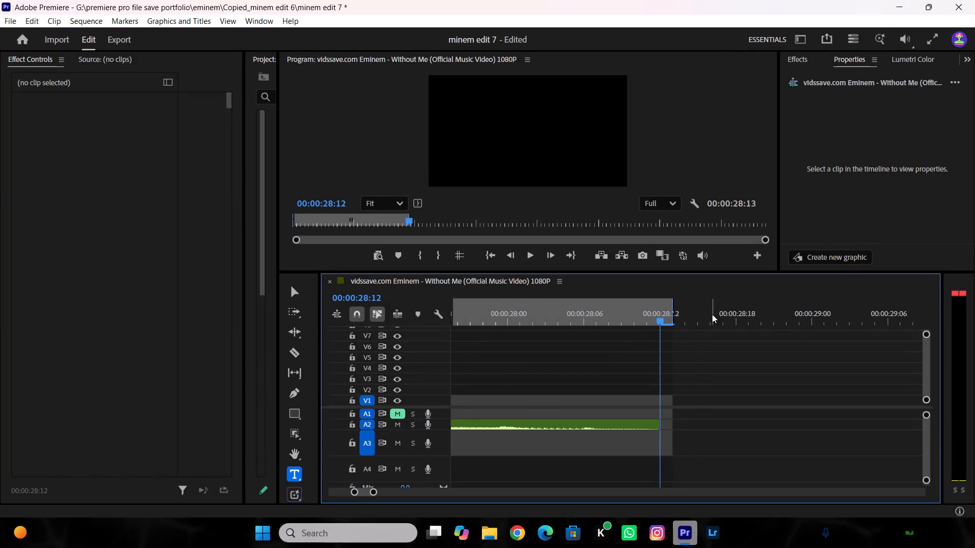
{"action": "left_click", "coordinate": [695, 317]}
{"action": "left_click_drag", "start_coordinate": [700, 323], "coordinate": [310, 309]}
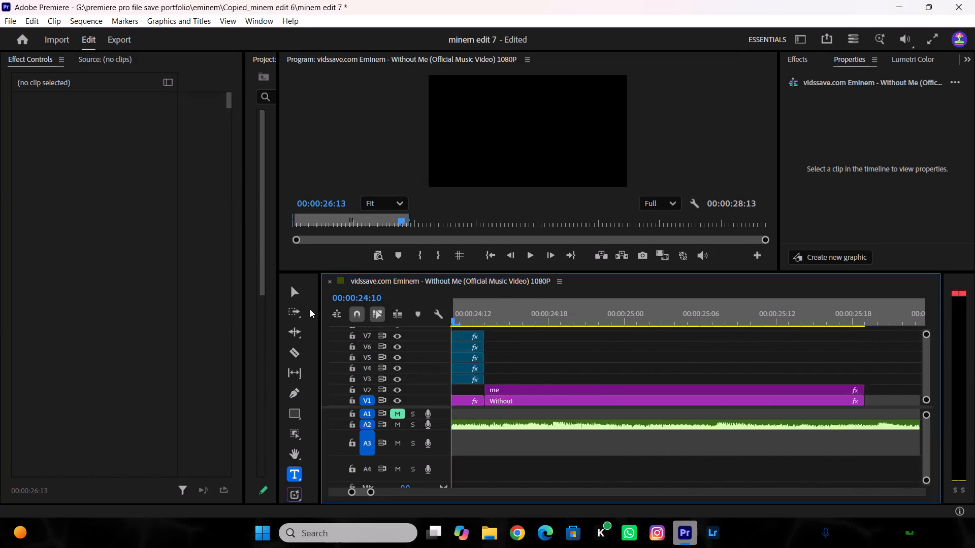
{"action": "left_click_drag", "start_coordinate": [310, 309], "coordinate": [301, 309]}
Close the editing program without saving the changes to the minem edit 7 project.
{"action": "left_click", "coordinate": [974, 0]}
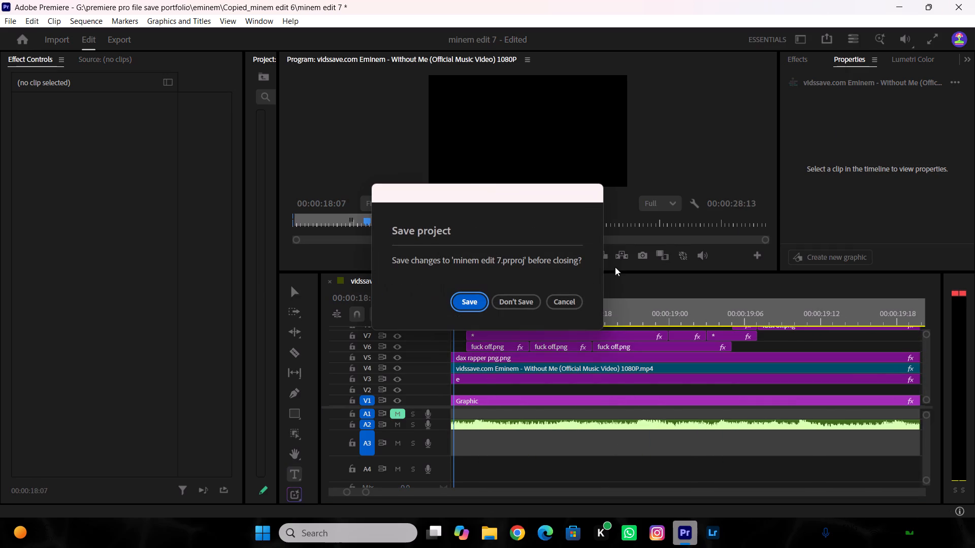
{"action": "left_click", "coordinate": [520, 295]}
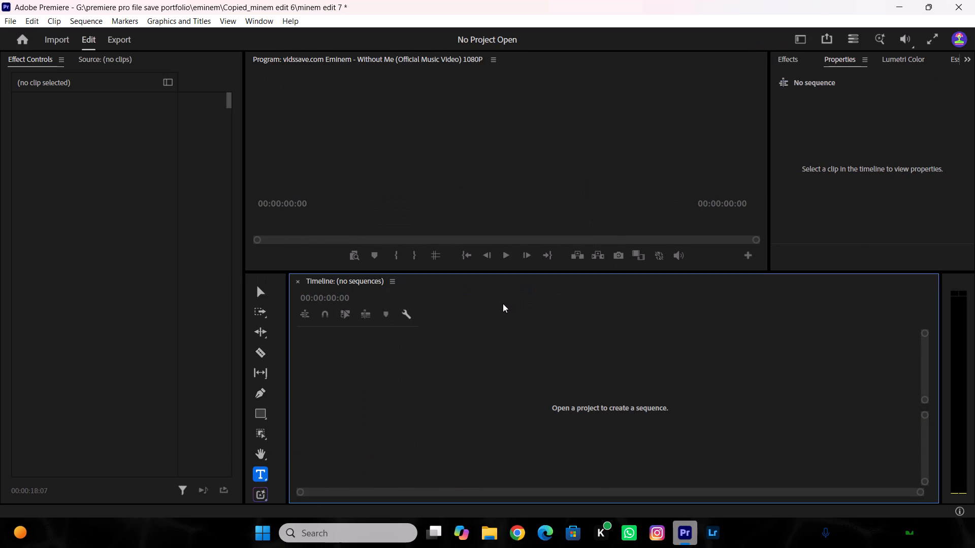
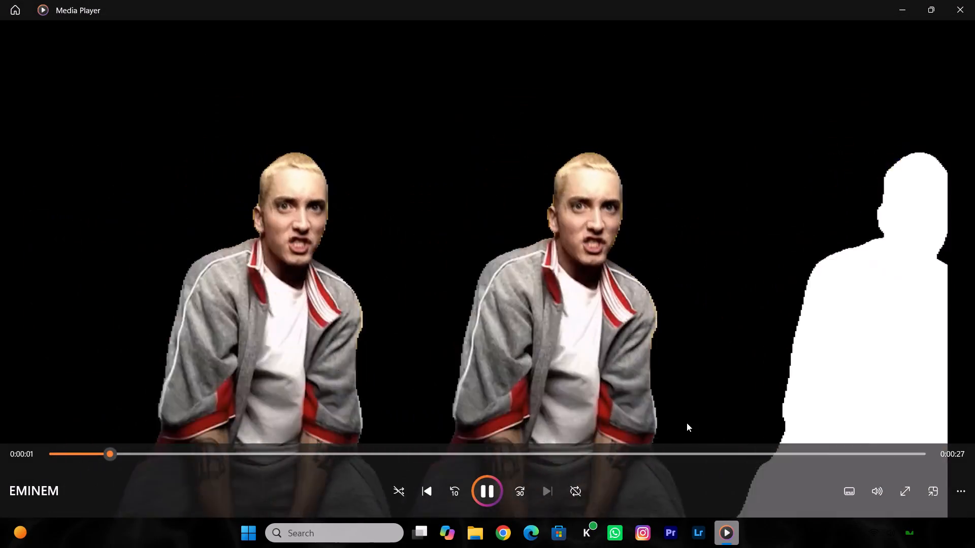
Review the exported EMINEM video in full-screen playback, returning to the windowed player and pausing near the end.
{"action": "left_click", "coordinate": [913, 483]}
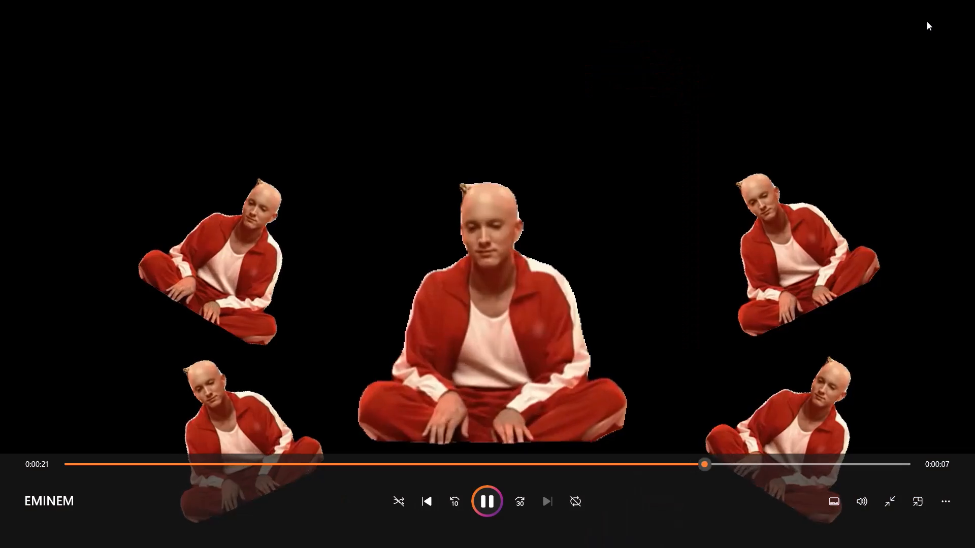
{"action": "key", "text": "Escape"}
{"action": "key", "text": "Escape"}
{"action": "left_click", "coordinate": [787, 204]}
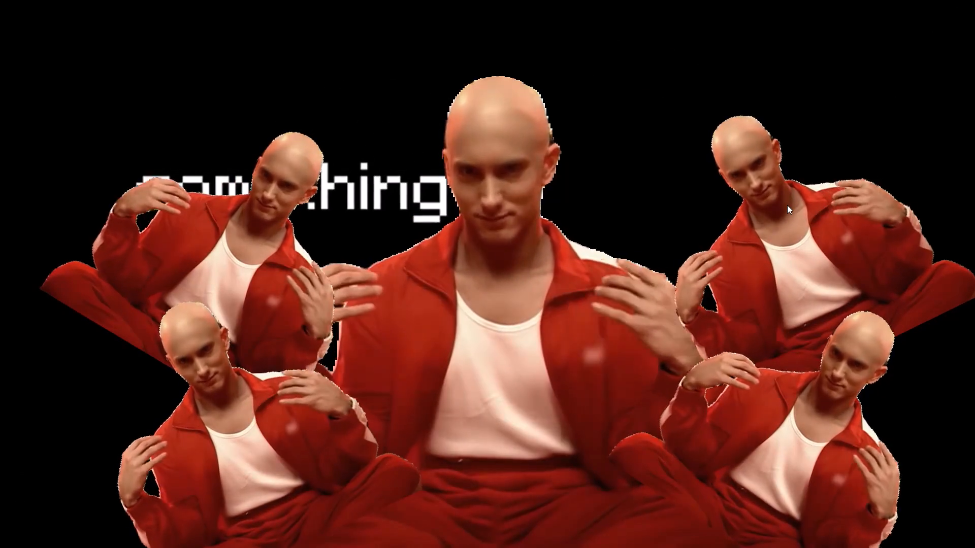
{"action": "double_click", "coordinate": [788, 205]}
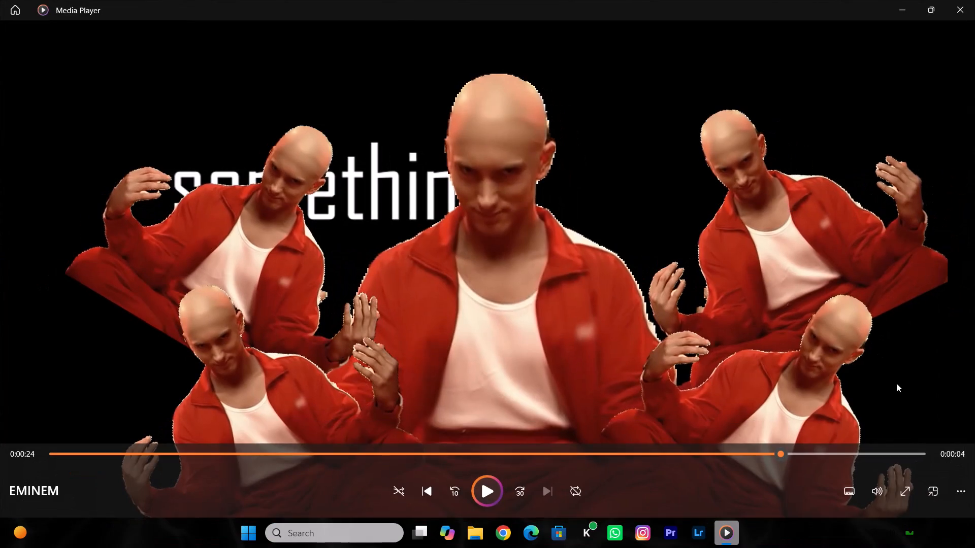